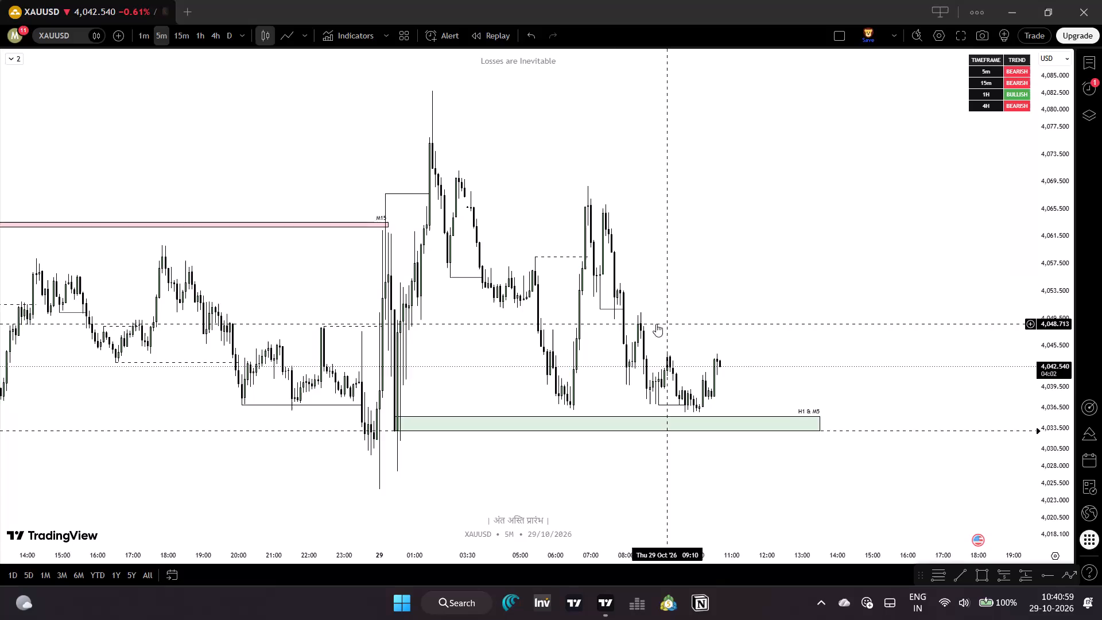
Examine the XAUUSD price zones above current price on the 15-minute and 4-hour charts.
{"action": "left_click_drag", "start_coordinate": [631, 324], "coordinate": [573, 328]}
{"action": "left_click", "coordinate": [572, 327]}
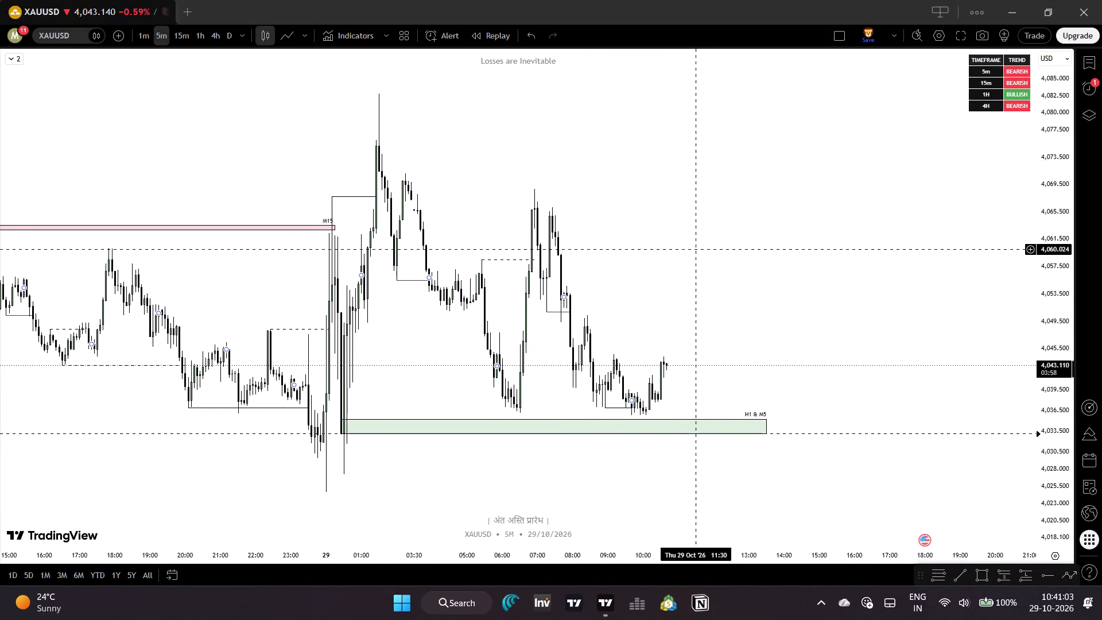
{"action": "left_click", "coordinate": [190, 41]}
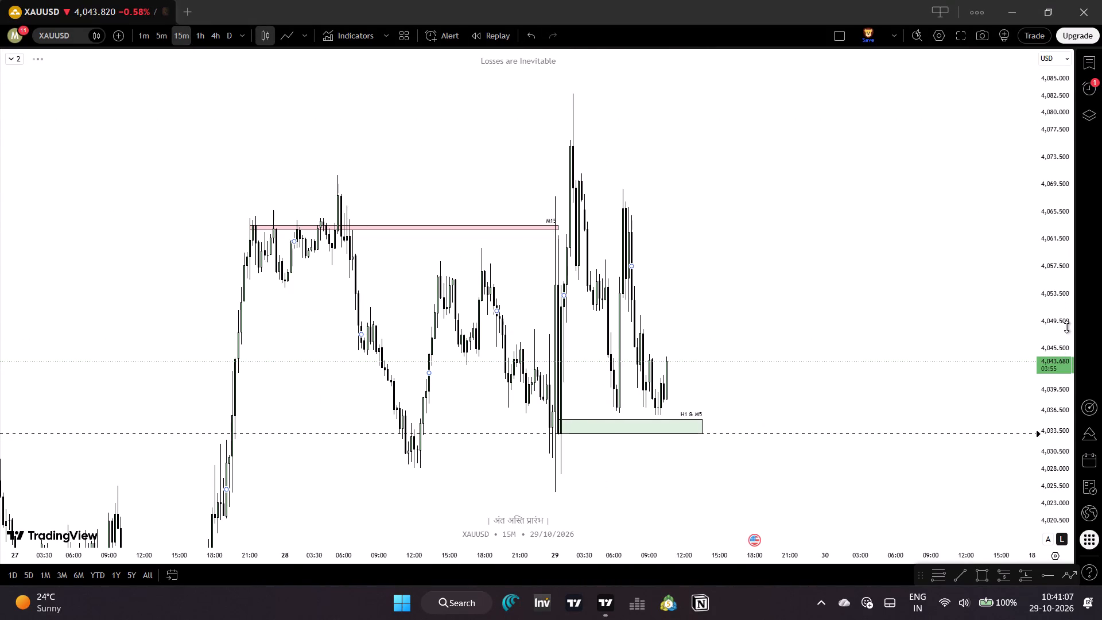
{"action": "left_click_drag", "start_coordinate": [1066, 335], "coordinate": [1063, 402]}
{"action": "left_click_drag", "start_coordinate": [795, 286], "coordinate": [851, 447]}
{"action": "left_click_drag", "start_coordinate": [787, 303], "coordinate": [840, 447]}
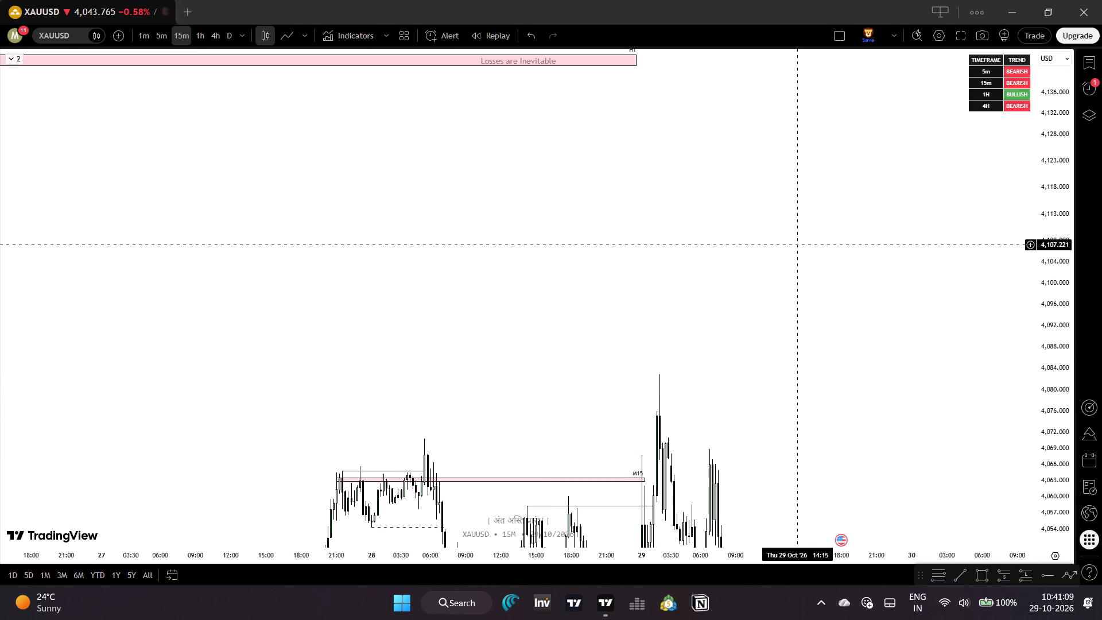
{"action": "left_click_drag", "start_coordinate": [802, 259], "coordinate": [797, 328]}
{"action": "left_click", "coordinate": [211, 33]}
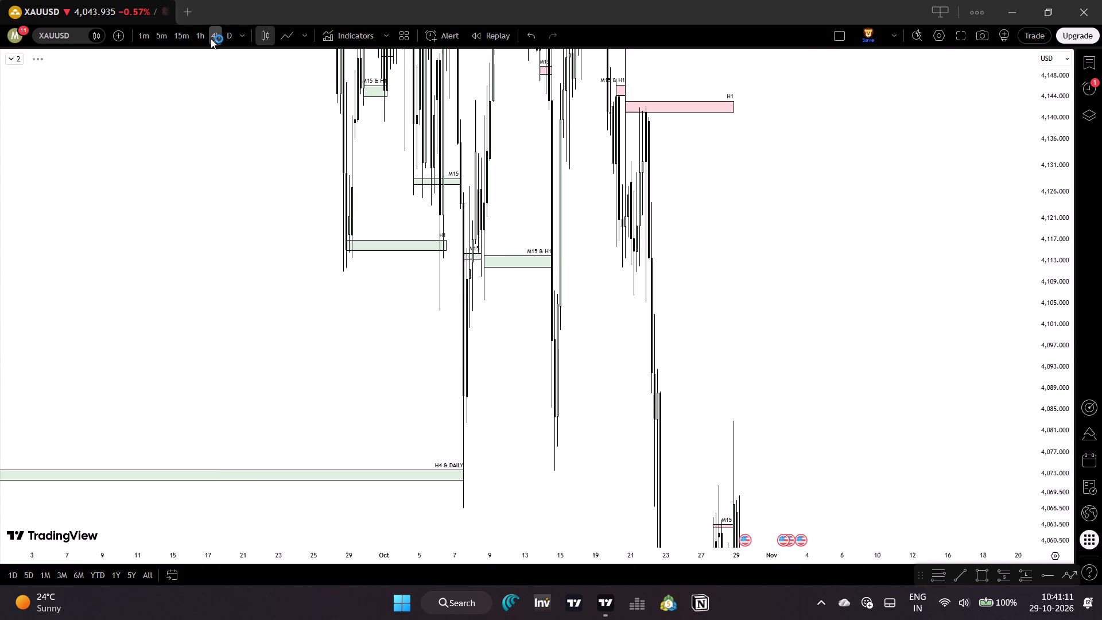
{"action": "left_click_drag", "start_coordinate": [1066, 278], "coordinate": [1055, 448]}
{"action": "left_click_drag", "start_coordinate": [955, 309], "coordinate": [915, 380]}
{"action": "left_click_drag", "start_coordinate": [809, 276], "coordinate": [794, 416]}
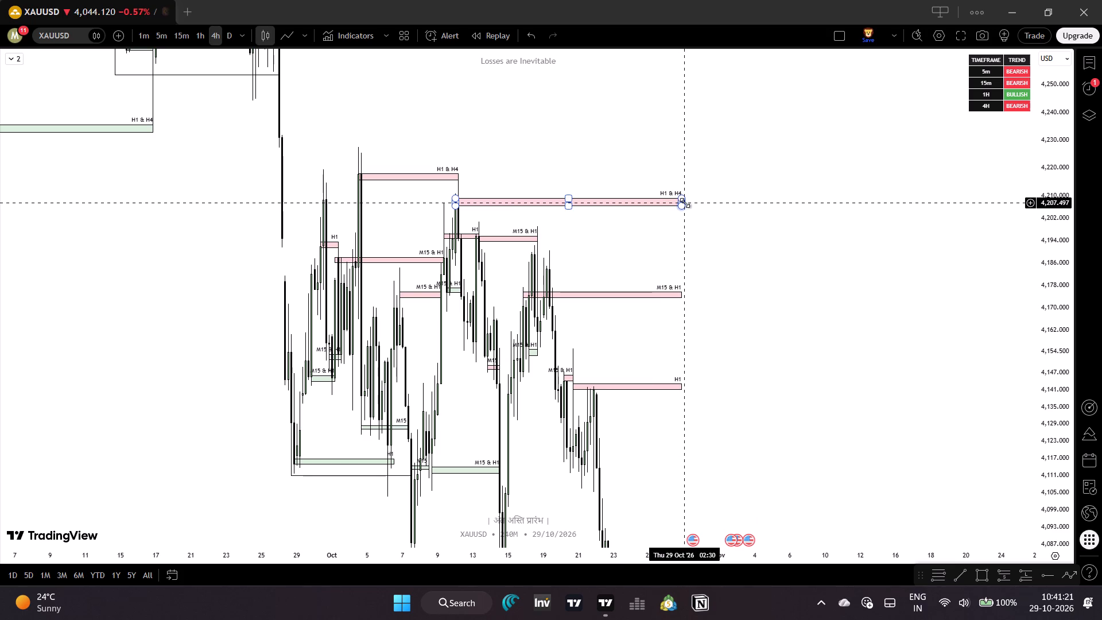
On the 5-minute chart, extend the end of the pink H1 supply zone near 4,142 to about 14:05 on 29 Oct.
{"action": "left_click", "coordinate": [159, 37]}
{"action": "left_click_drag", "start_coordinate": [596, 368], "coordinate": [597, 369]}
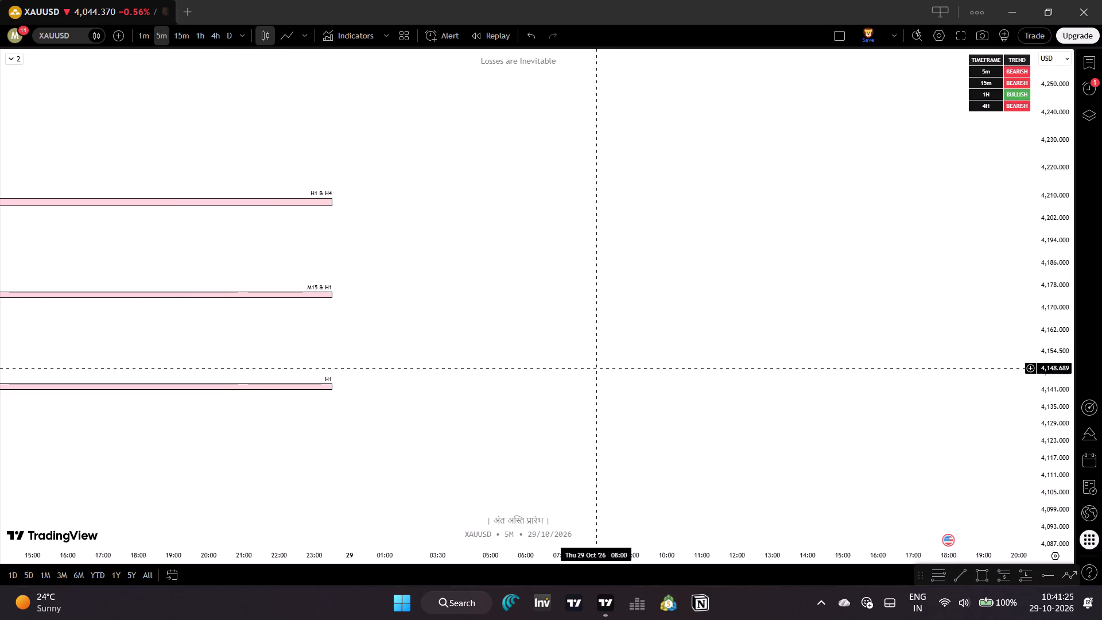
{"action": "left_click_drag", "start_coordinate": [597, 369], "coordinate": [800, 124]}
{"action": "left_click_drag", "start_coordinate": [862, 272], "coordinate": [526, 290]}
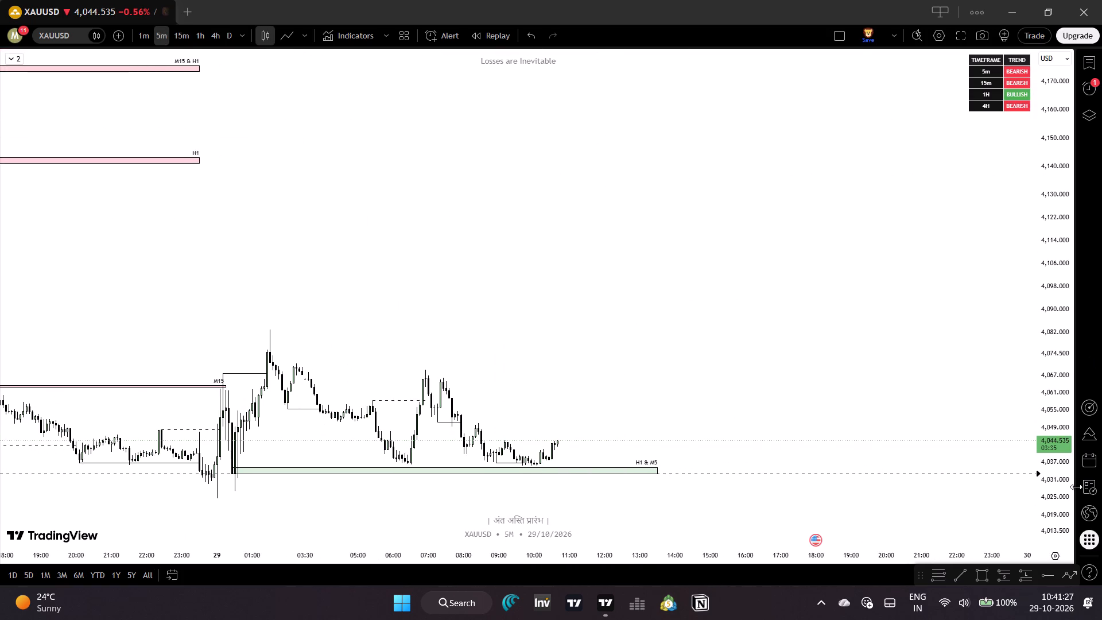
{"action": "left_click_drag", "start_coordinate": [1069, 495], "coordinate": [1037, 302]}
{"action": "left_click_drag", "start_coordinate": [869, 223], "coordinate": [884, 476]}
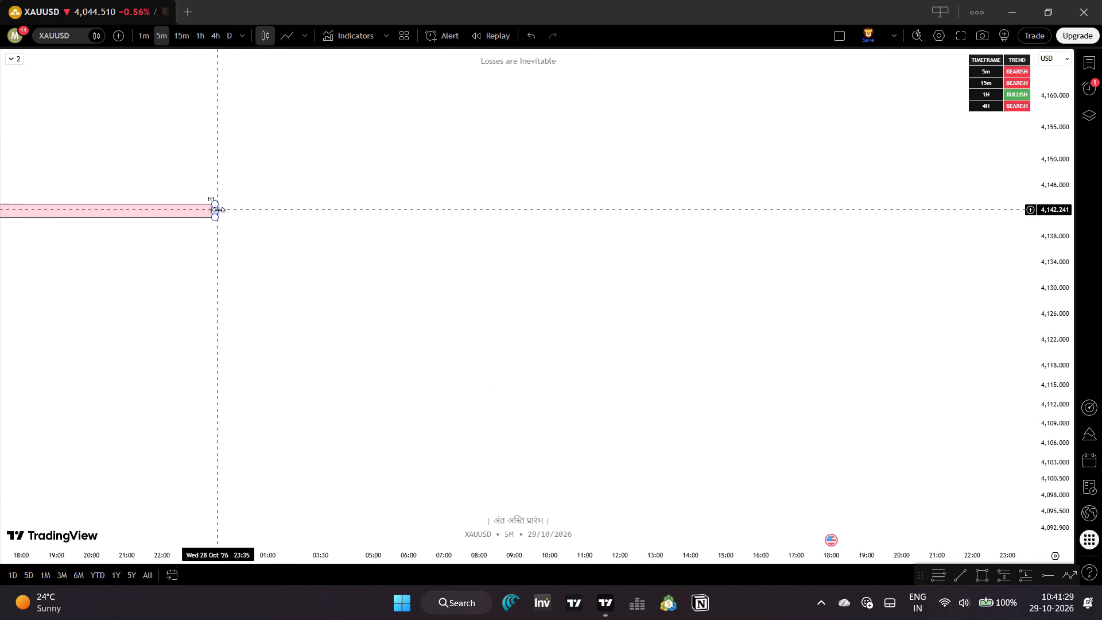
{"action": "left_click_drag", "start_coordinate": [219, 208], "coordinate": [704, 245]}
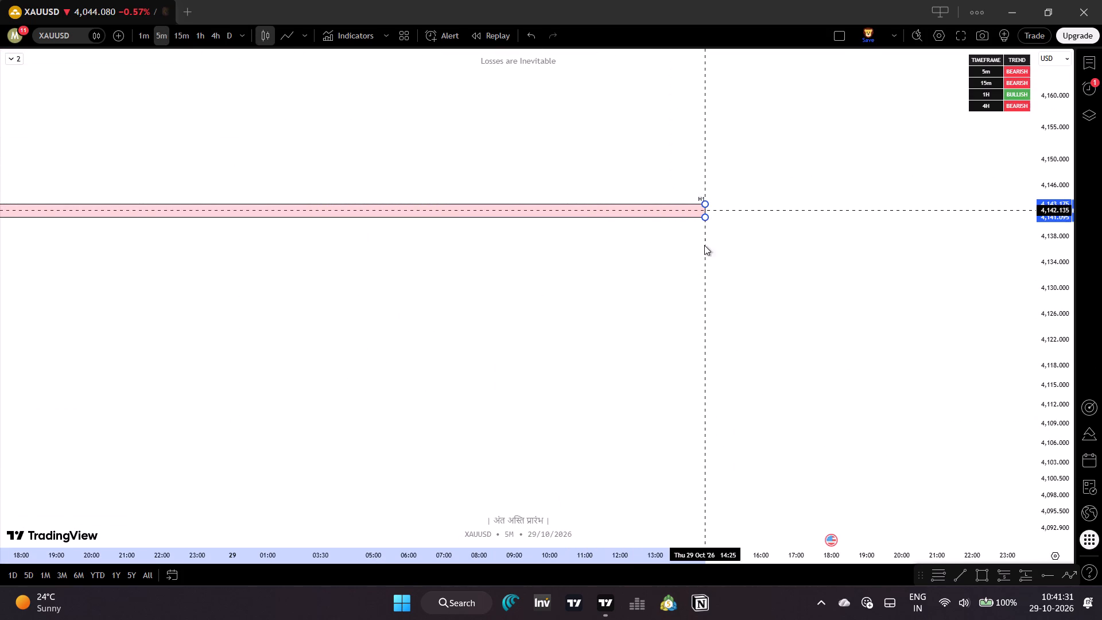
{"action": "left_click_drag", "start_coordinate": [704, 245], "coordinate": [694, 360]}
{"action": "left_click", "coordinate": [694, 359]}
Dismiss the Delta Exchange advertisement covering the chart.
{"action": "left_click_drag", "start_coordinate": [678, 426], "coordinate": [651, 198]}
{"action": "left_click", "coordinate": [639, 170]}
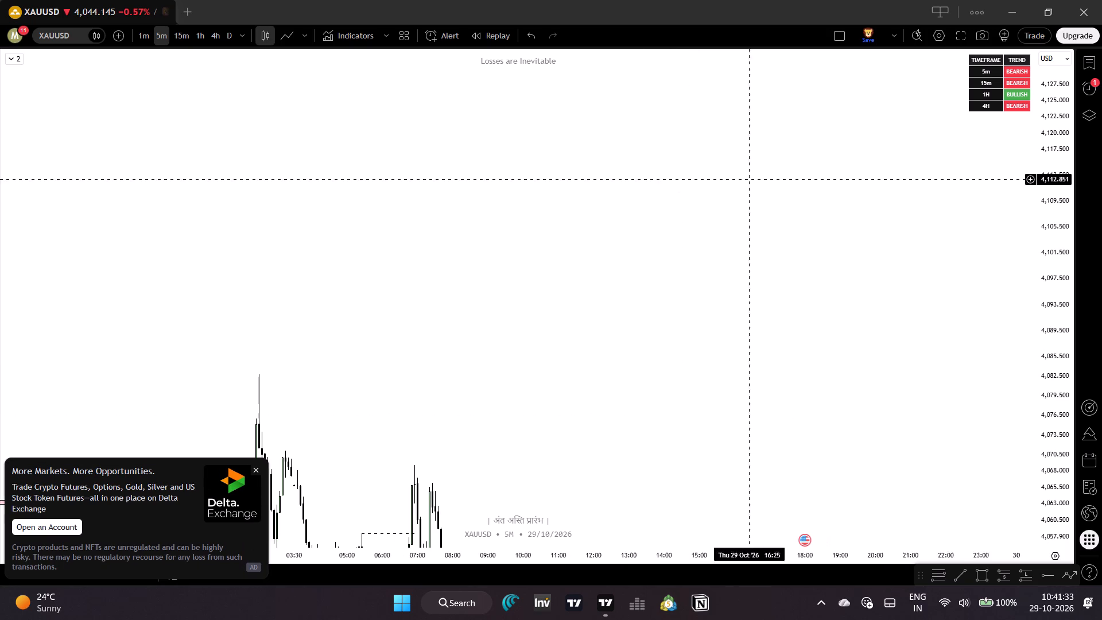
{"action": "left_click_drag", "start_coordinate": [1050, 349], "coordinate": [1036, 468]}
{"action": "left_click_drag", "start_coordinate": [879, 410], "coordinate": [896, 366]}
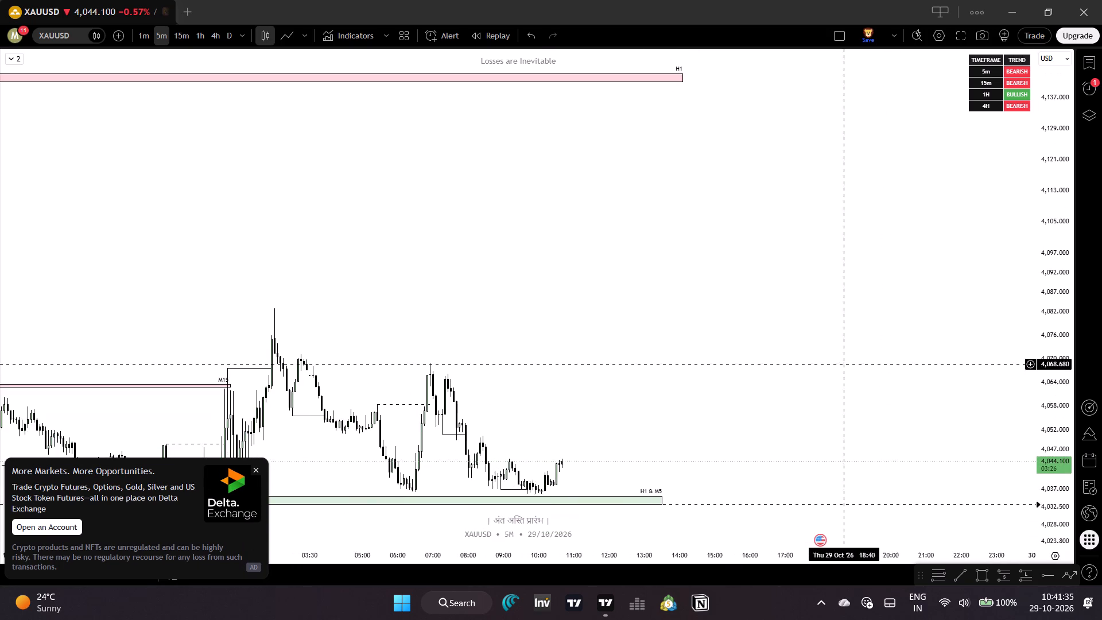
{"action": "left_click_drag", "start_coordinate": [778, 375], "coordinate": [809, 406]}
{"action": "left_click", "coordinate": [256, 468]}
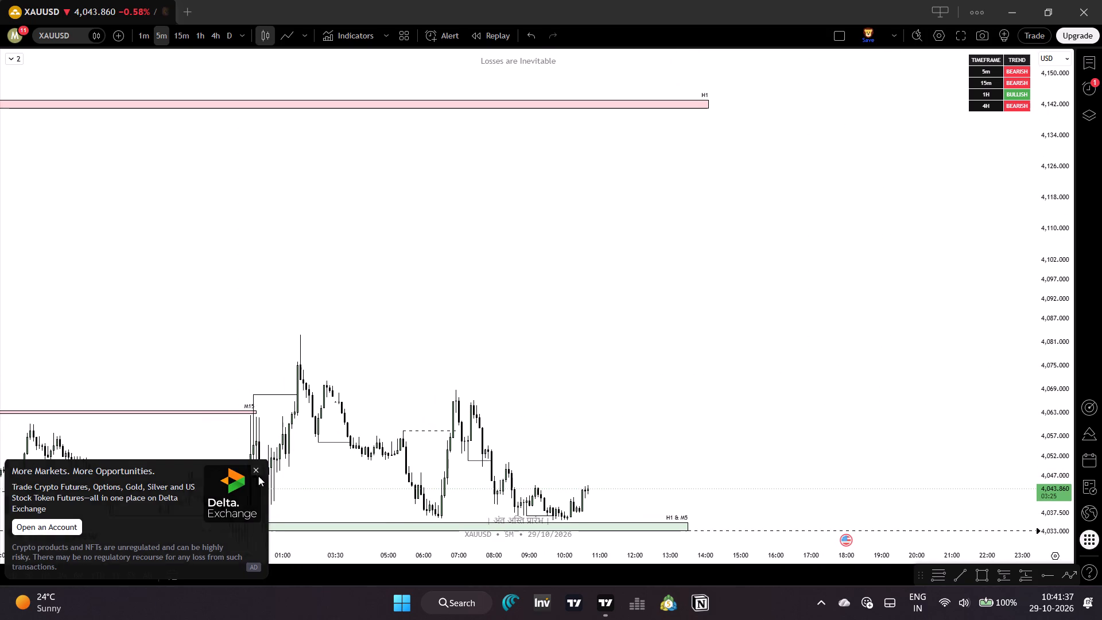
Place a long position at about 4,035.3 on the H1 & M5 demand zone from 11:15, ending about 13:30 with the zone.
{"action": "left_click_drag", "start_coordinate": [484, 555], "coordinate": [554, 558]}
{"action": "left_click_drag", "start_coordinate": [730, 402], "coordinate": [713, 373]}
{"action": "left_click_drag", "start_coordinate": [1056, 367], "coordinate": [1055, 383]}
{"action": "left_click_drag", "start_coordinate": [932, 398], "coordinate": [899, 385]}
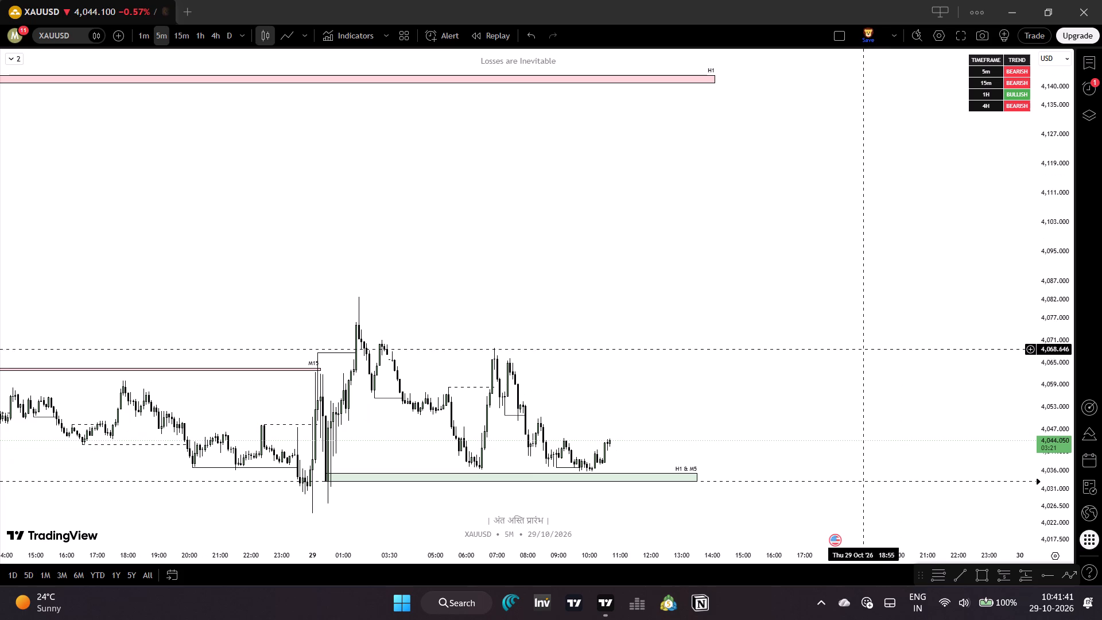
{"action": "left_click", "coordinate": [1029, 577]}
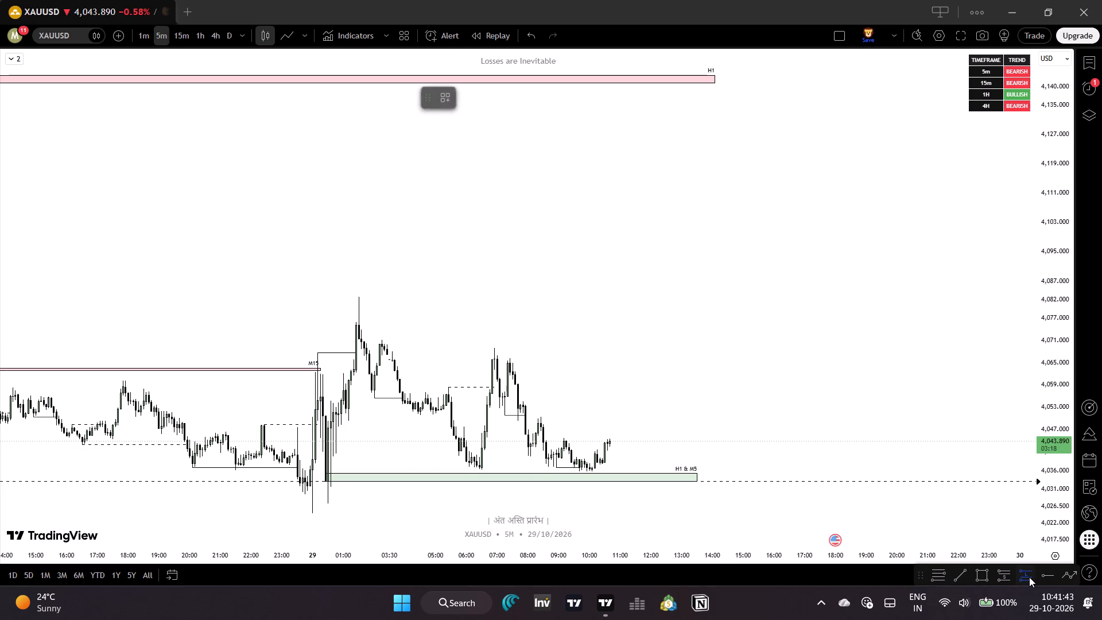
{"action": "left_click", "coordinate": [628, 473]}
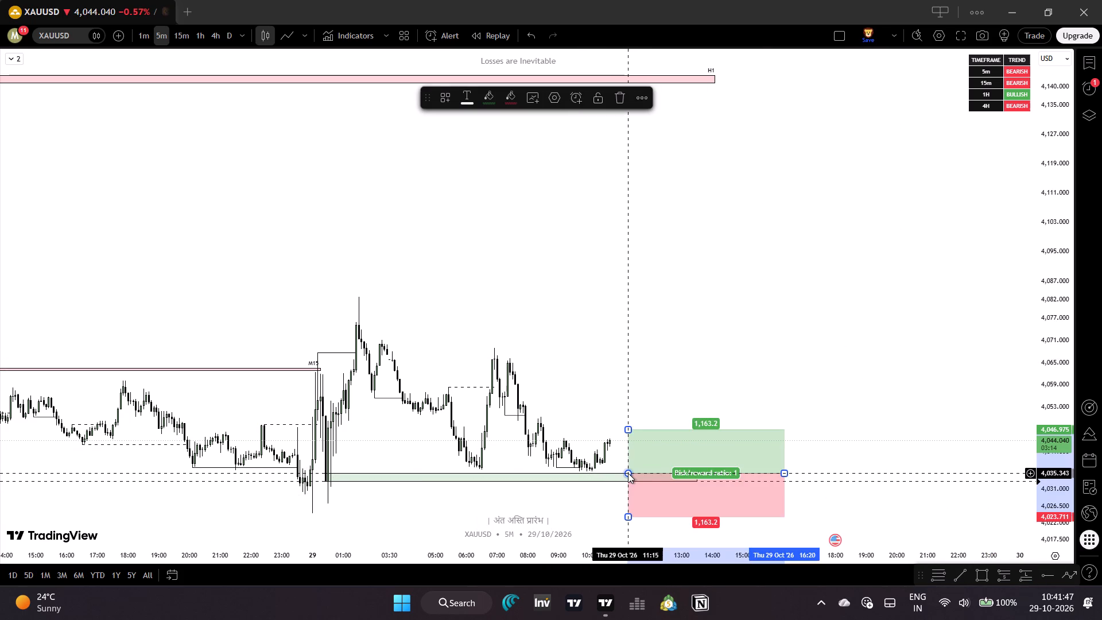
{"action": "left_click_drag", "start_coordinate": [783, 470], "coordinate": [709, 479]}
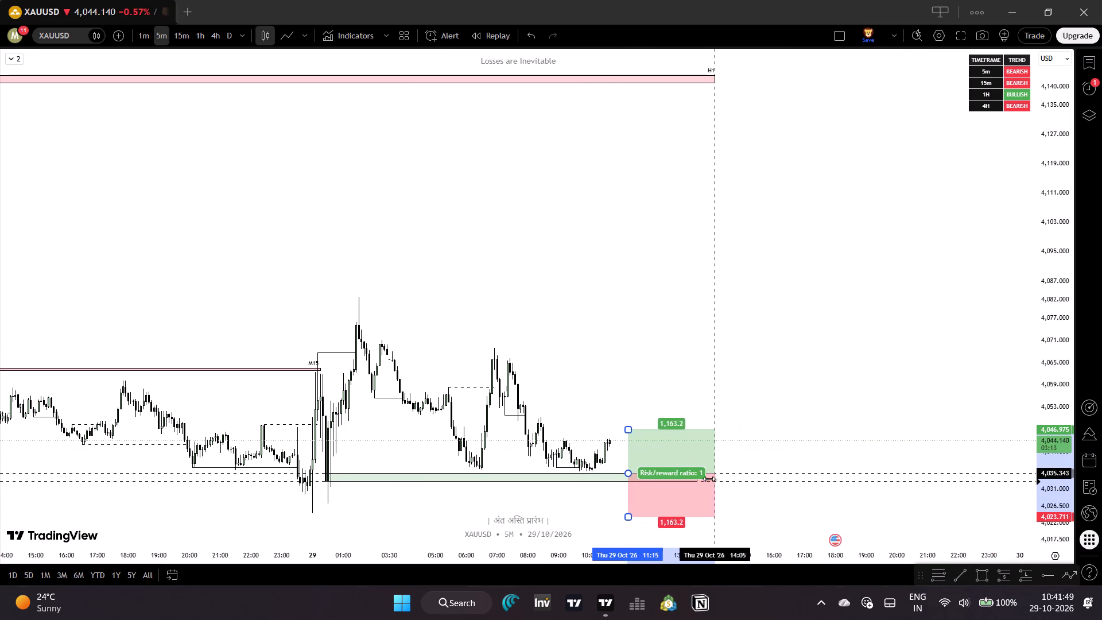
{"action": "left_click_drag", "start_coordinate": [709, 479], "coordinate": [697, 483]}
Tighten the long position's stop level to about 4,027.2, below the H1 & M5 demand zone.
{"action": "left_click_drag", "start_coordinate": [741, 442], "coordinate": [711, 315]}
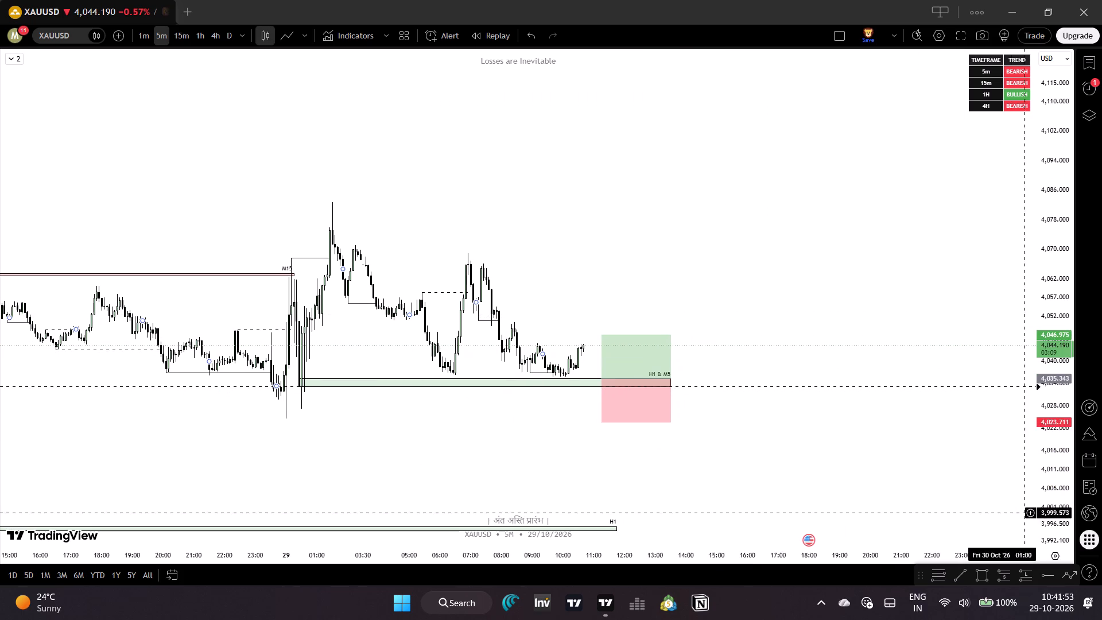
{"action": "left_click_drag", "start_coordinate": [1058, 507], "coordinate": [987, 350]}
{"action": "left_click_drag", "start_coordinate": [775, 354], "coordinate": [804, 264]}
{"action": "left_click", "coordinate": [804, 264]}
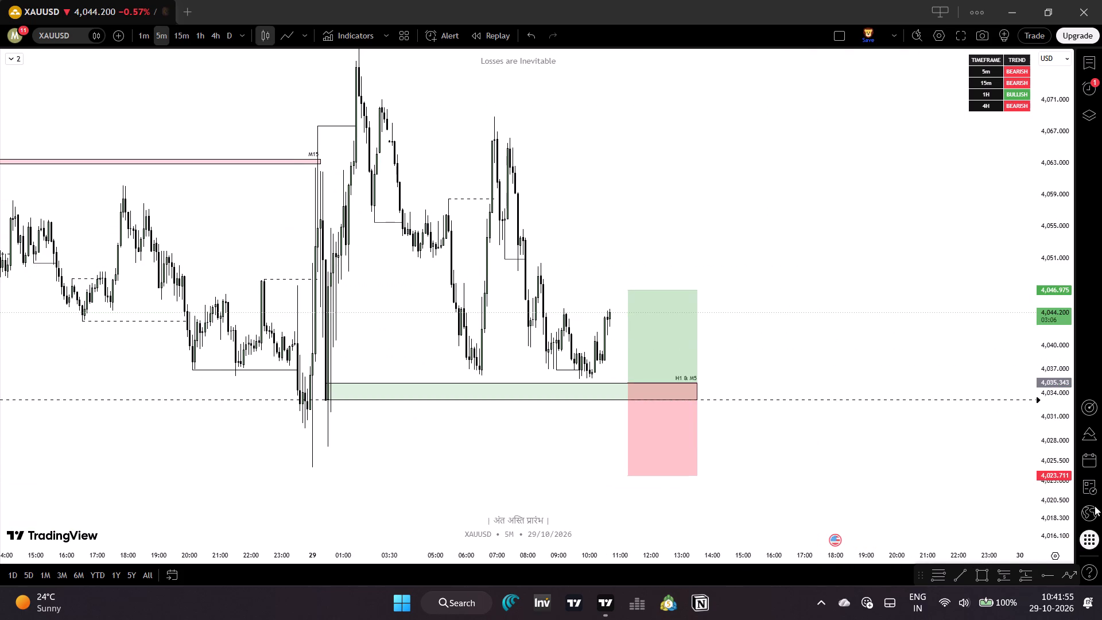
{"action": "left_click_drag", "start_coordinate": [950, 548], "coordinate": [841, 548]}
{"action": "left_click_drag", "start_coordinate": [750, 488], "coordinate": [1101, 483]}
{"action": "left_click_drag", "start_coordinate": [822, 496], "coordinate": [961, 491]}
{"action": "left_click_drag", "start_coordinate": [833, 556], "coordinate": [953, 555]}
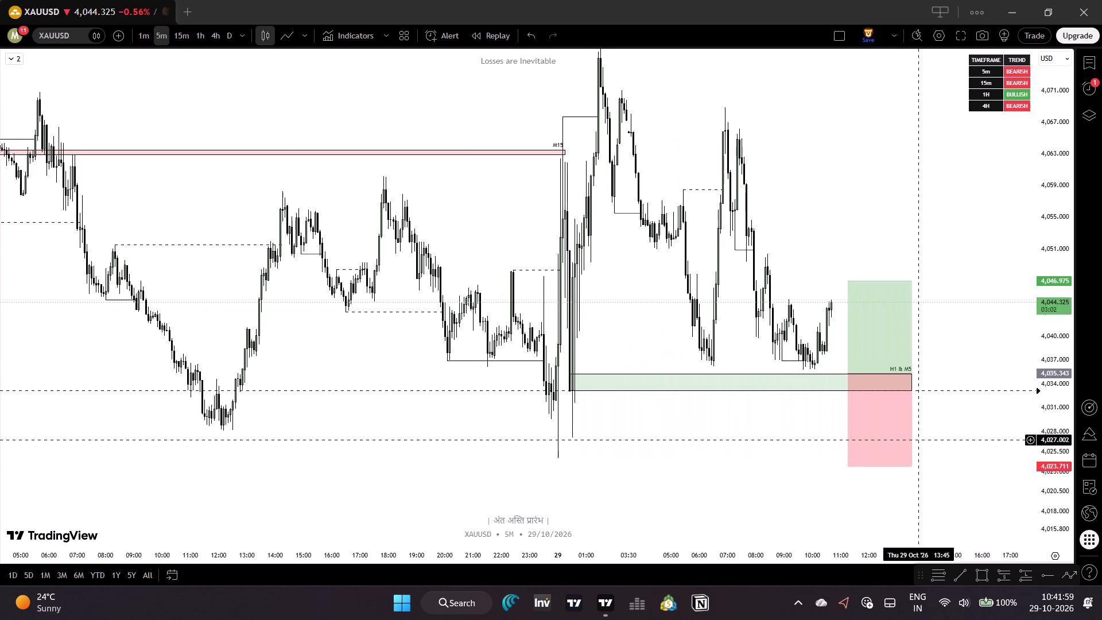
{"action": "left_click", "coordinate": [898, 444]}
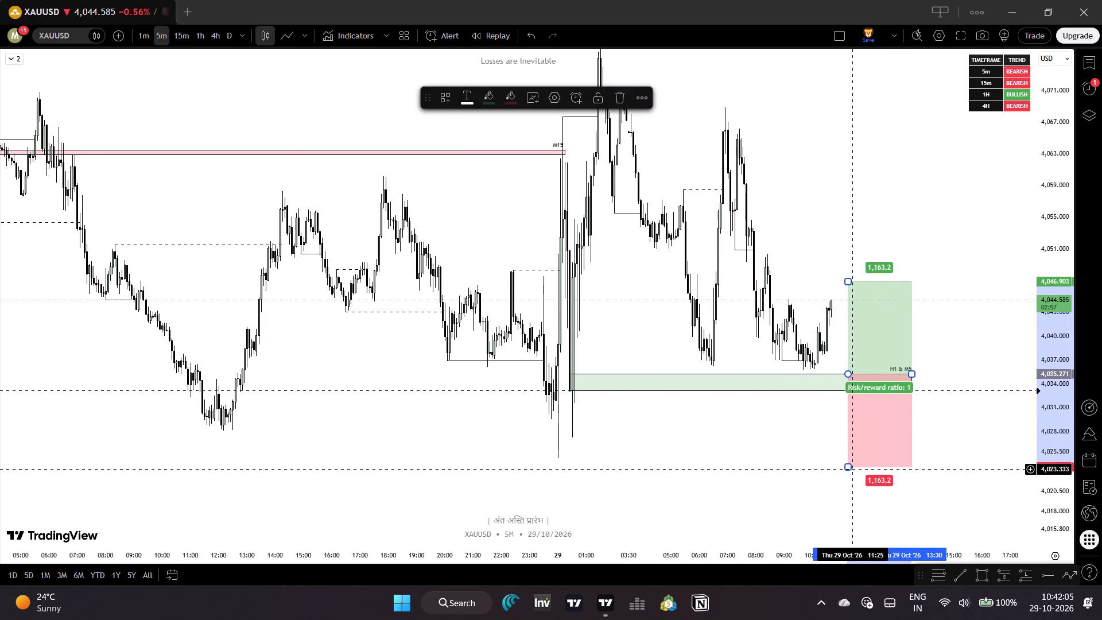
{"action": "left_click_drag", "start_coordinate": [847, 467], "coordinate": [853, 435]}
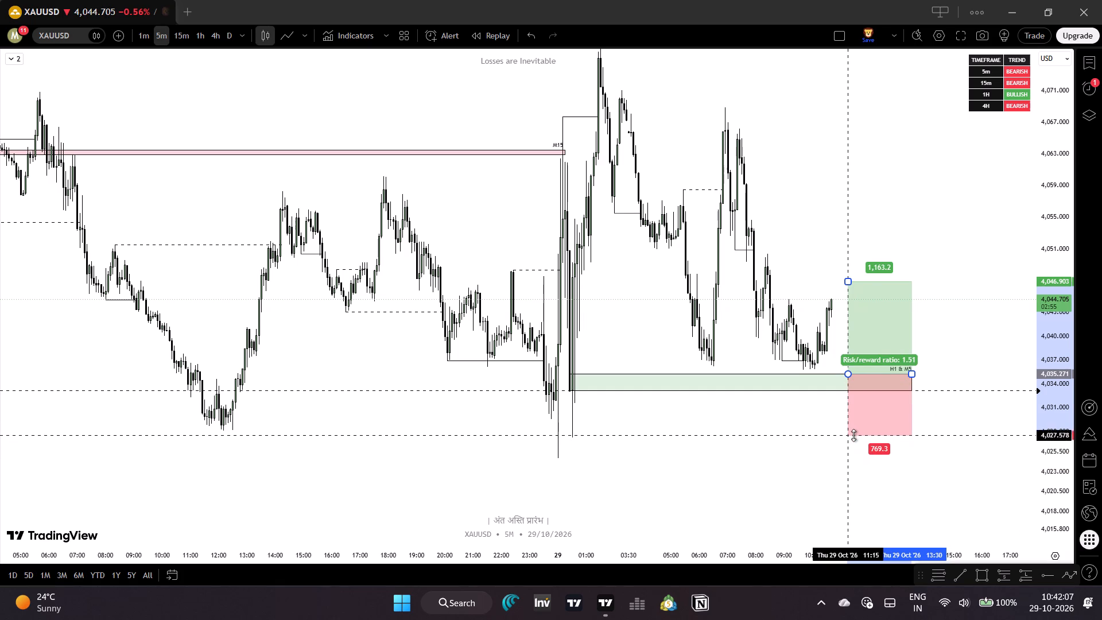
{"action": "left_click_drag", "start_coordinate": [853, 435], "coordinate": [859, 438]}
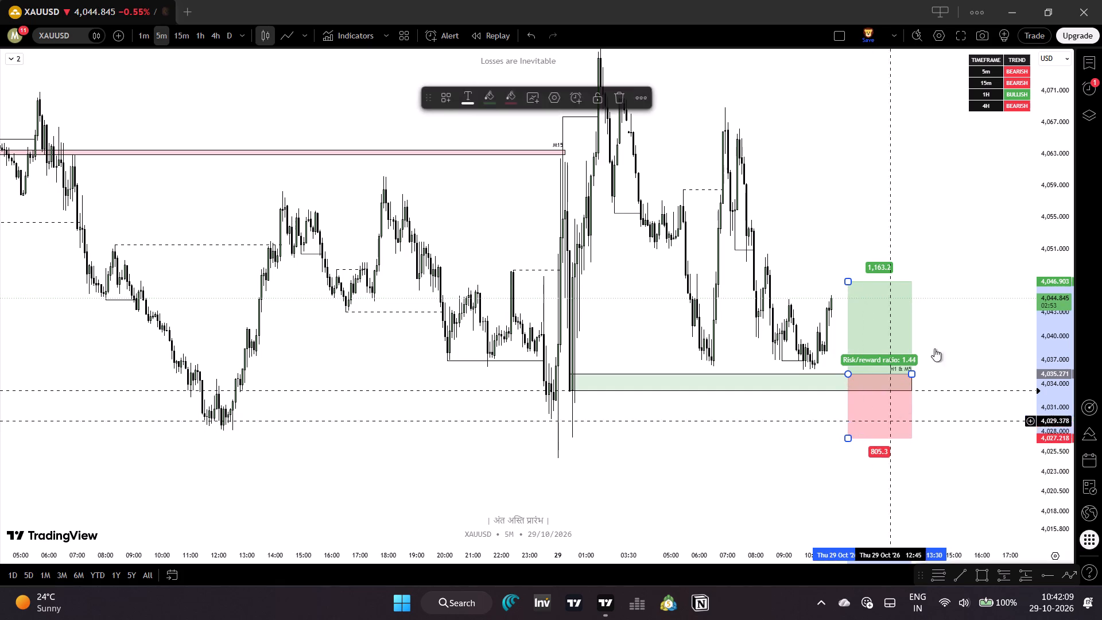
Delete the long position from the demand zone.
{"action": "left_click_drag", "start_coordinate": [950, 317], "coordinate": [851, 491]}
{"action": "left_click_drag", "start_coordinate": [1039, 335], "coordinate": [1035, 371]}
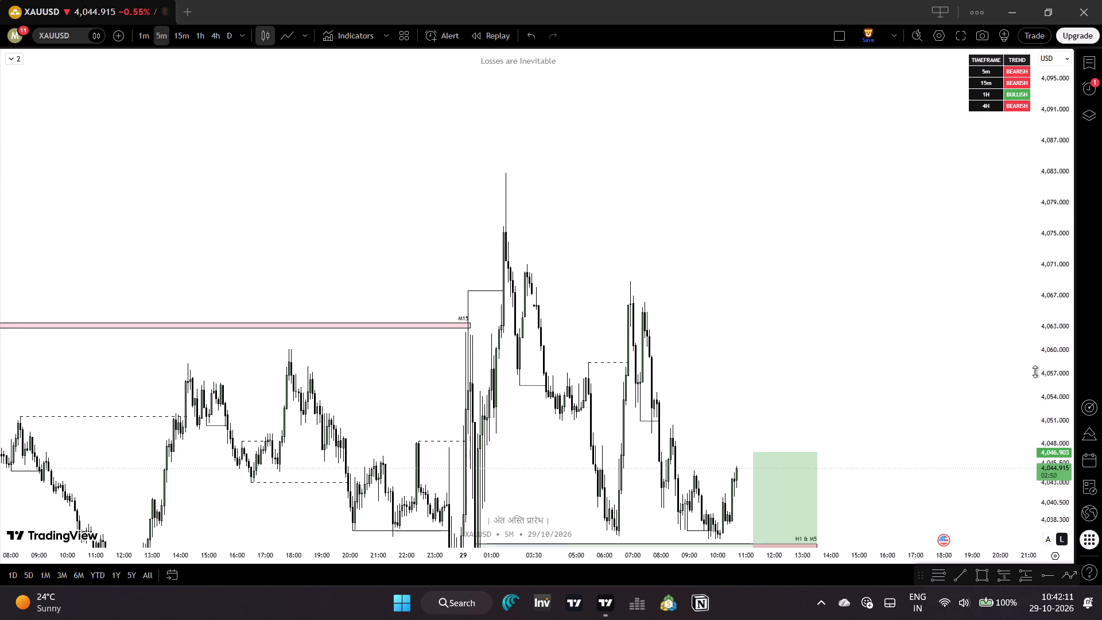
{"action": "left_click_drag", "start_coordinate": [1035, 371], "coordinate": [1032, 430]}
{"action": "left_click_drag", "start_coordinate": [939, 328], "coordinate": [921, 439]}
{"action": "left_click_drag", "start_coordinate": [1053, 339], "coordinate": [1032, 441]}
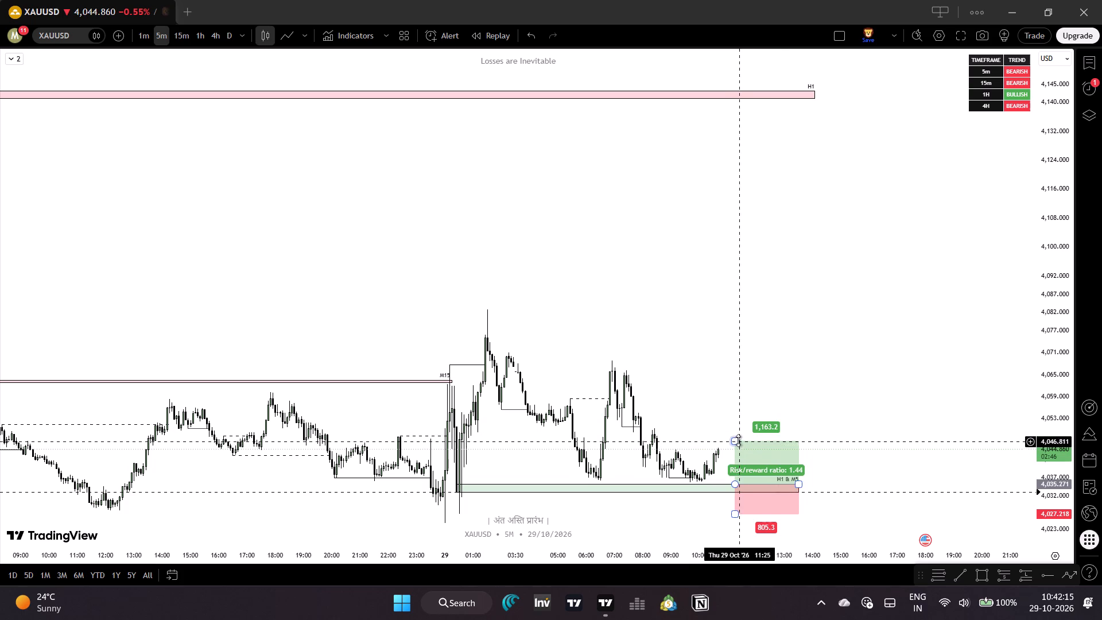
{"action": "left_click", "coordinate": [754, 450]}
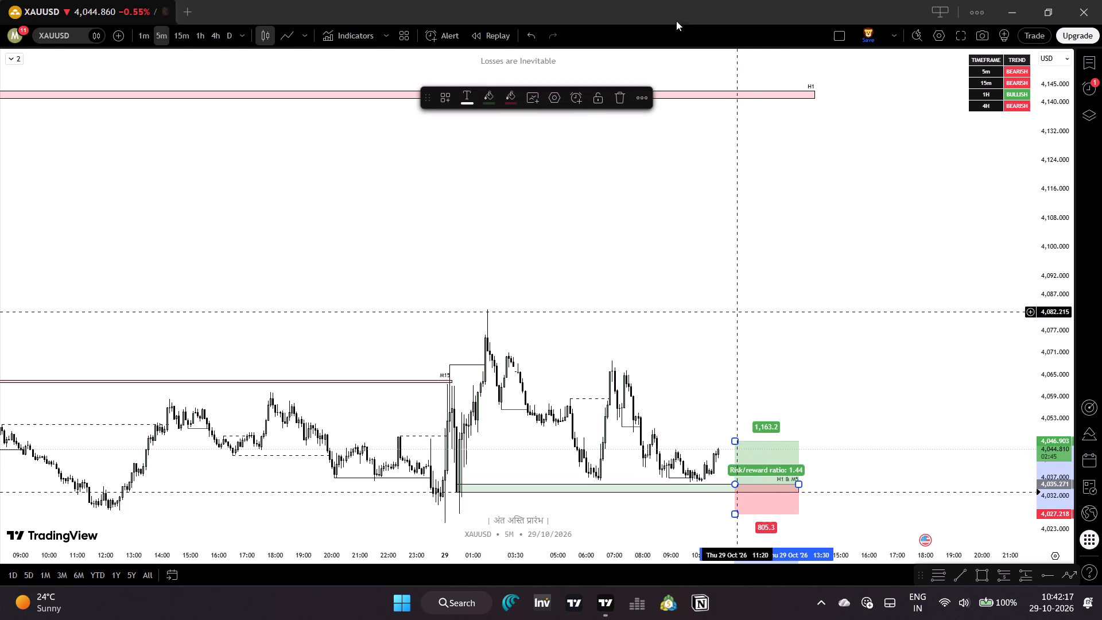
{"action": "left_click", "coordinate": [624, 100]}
Turn on the drawings panel and hide all manual drawings on the chart.
{"action": "left_click", "coordinate": [3, 31]}
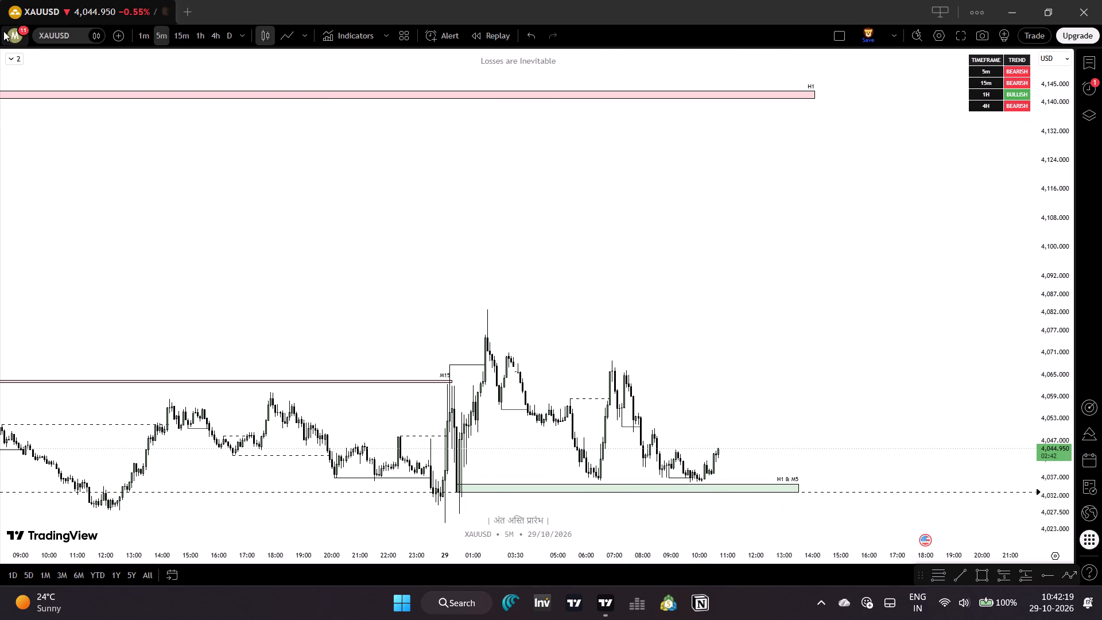
{"action": "left_click", "coordinate": [158, 214]}
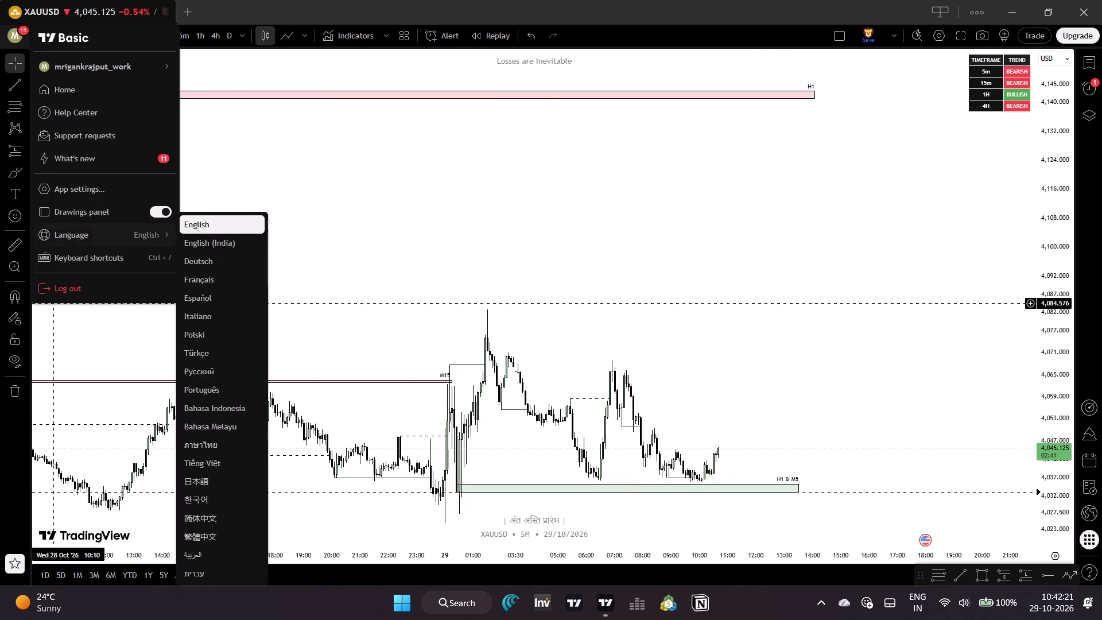
{"action": "left_click", "coordinate": [5, 362]}
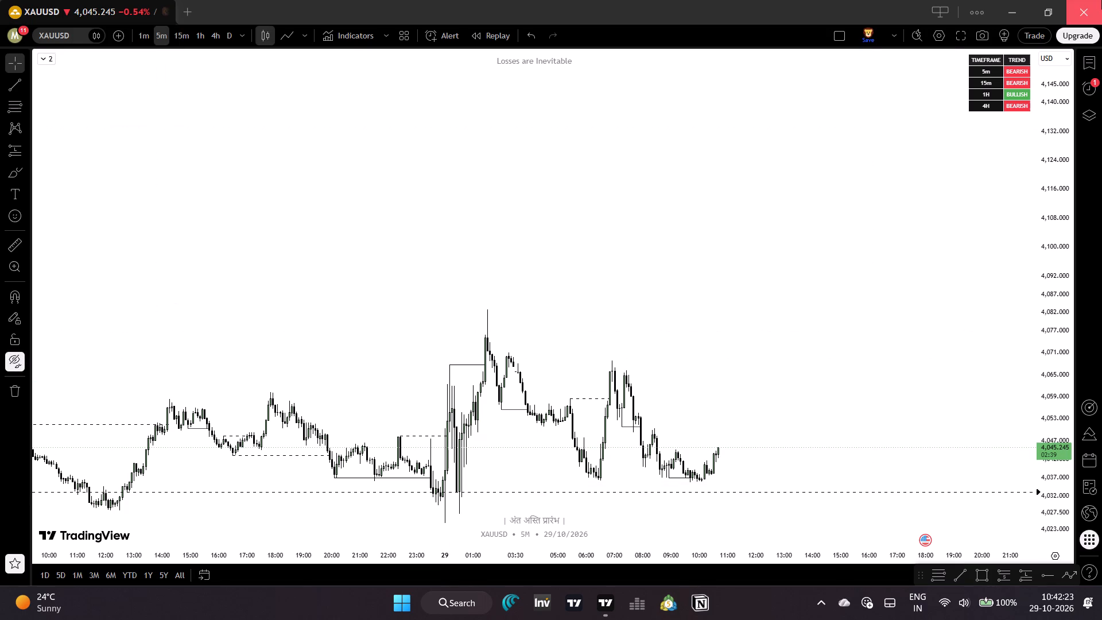
In the Sniper V1 indicator settings, enable Show Levels, Show Supply And Demand and Show ISS.
{"action": "double_click", "coordinate": [990, 82]}
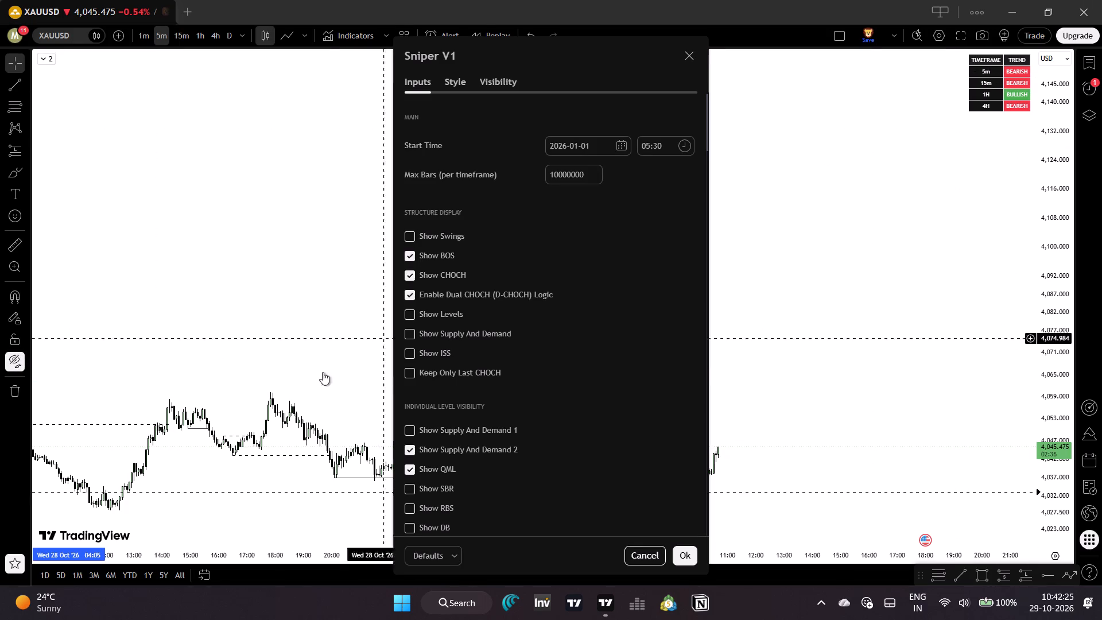
{"action": "left_click", "coordinate": [453, 316]}
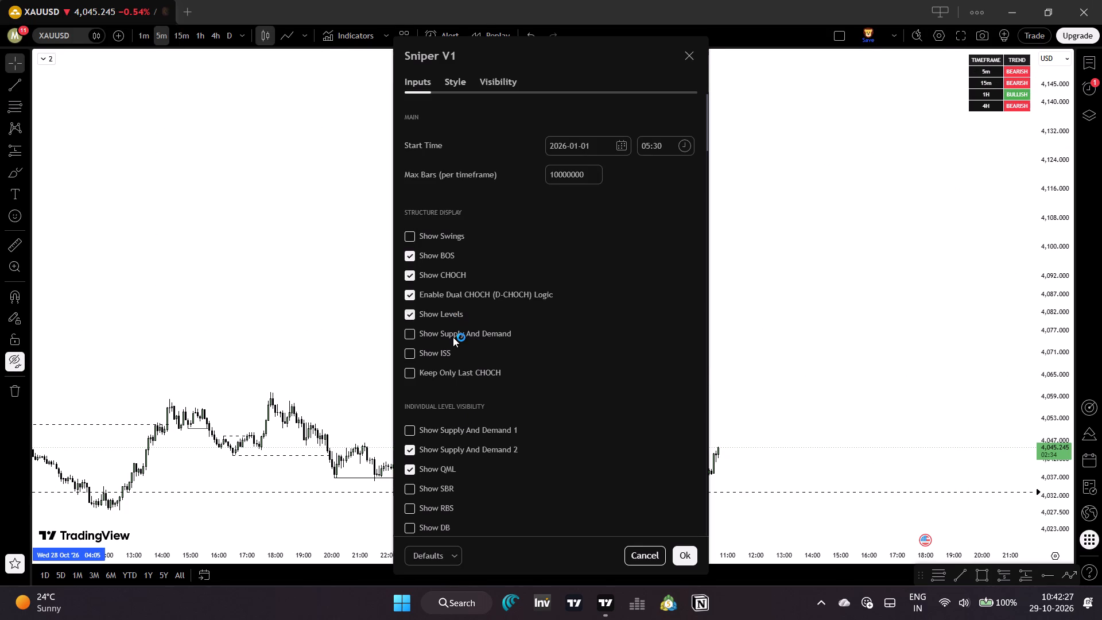
{"action": "left_click", "coordinate": [453, 336]}
{"action": "left_click", "coordinate": [445, 353]}
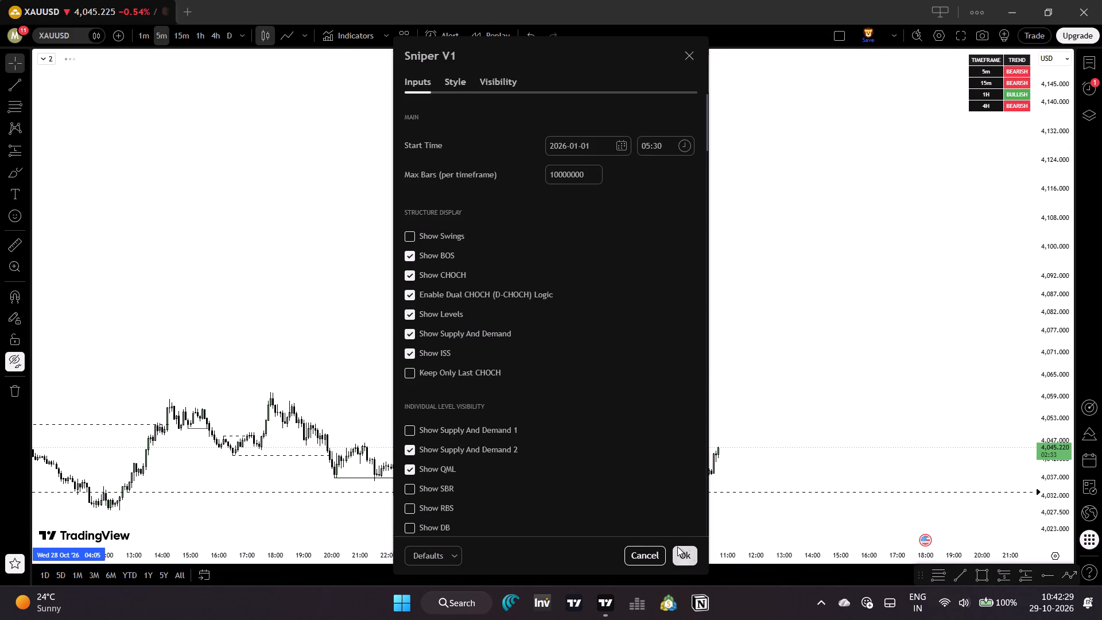
{"action": "left_click", "coordinate": [687, 549]}
Examine the indicator's supply, demand and Quasimodel levels around the current XAUUSD price on the 5-minute chart.
{"action": "left_click_drag", "start_coordinate": [758, 421], "coordinate": [723, 246]}
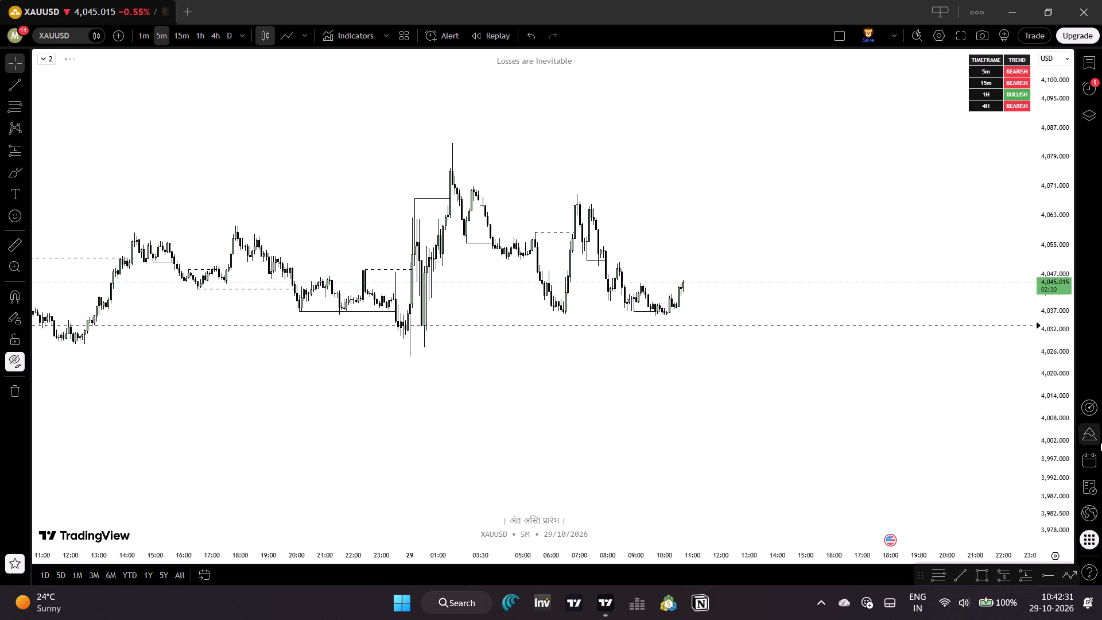
{"action": "left_click_drag", "start_coordinate": [1059, 486], "coordinate": [1020, 336]}
{"action": "left_click_drag", "start_coordinate": [885, 417], "coordinate": [901, 520]}
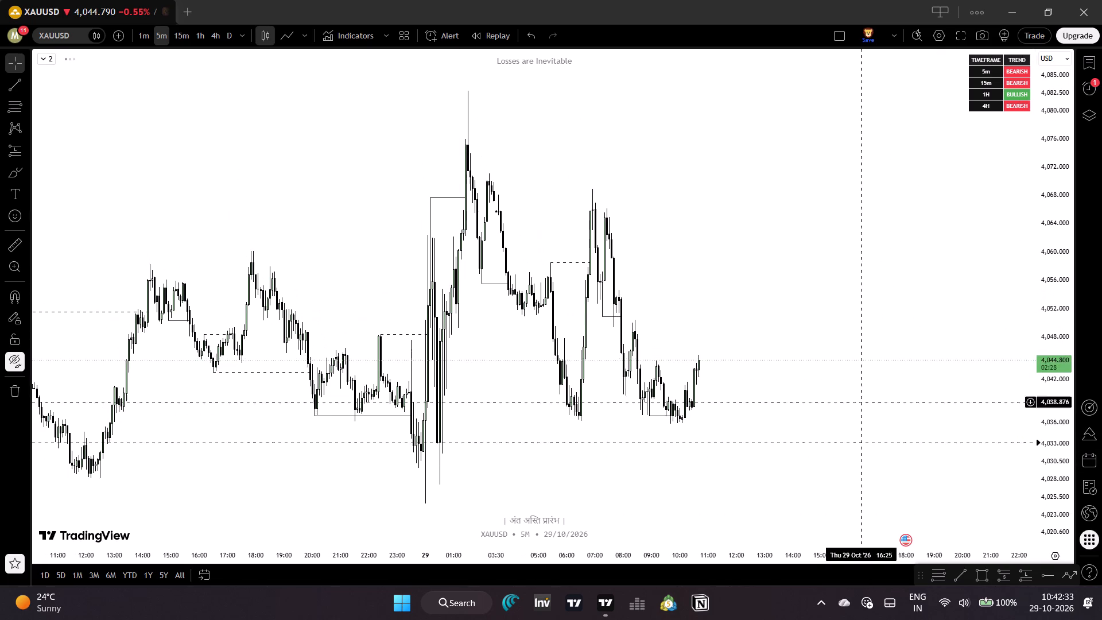
{"action": "left_click_drag", "start_coordinate": [800, 340], "coordinate": [845, 350]}
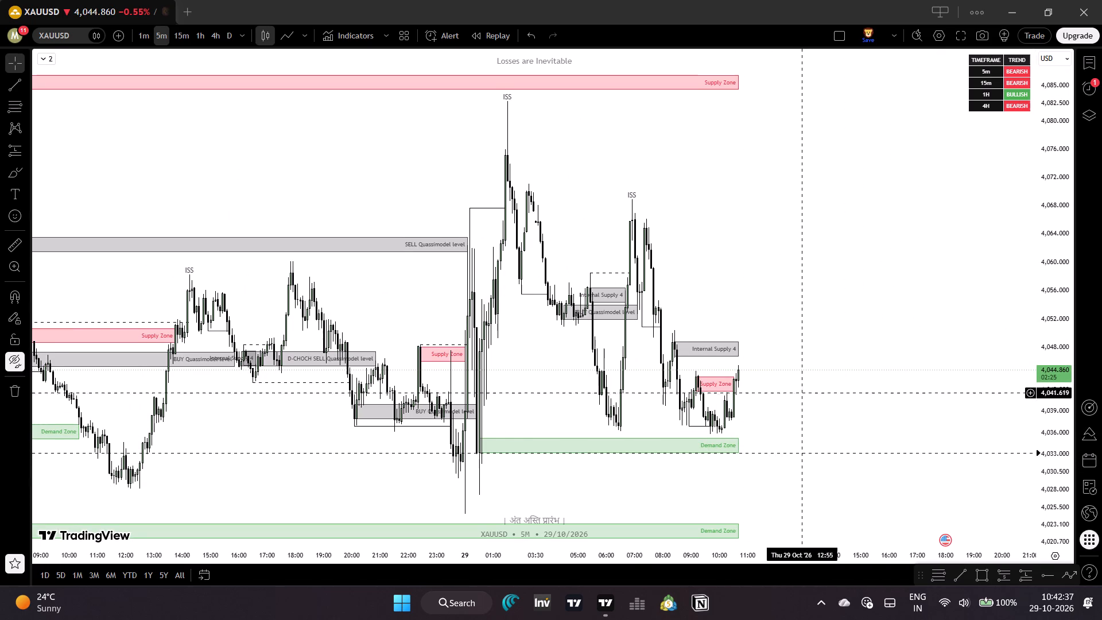
{"action": "left_click_drag", "start_coordinate": [807, 381], "coordinate": [806, 416]}
{"action": "left_click_drag", "start_coordinate": [780, 404], "coordinate": [823, 400]}
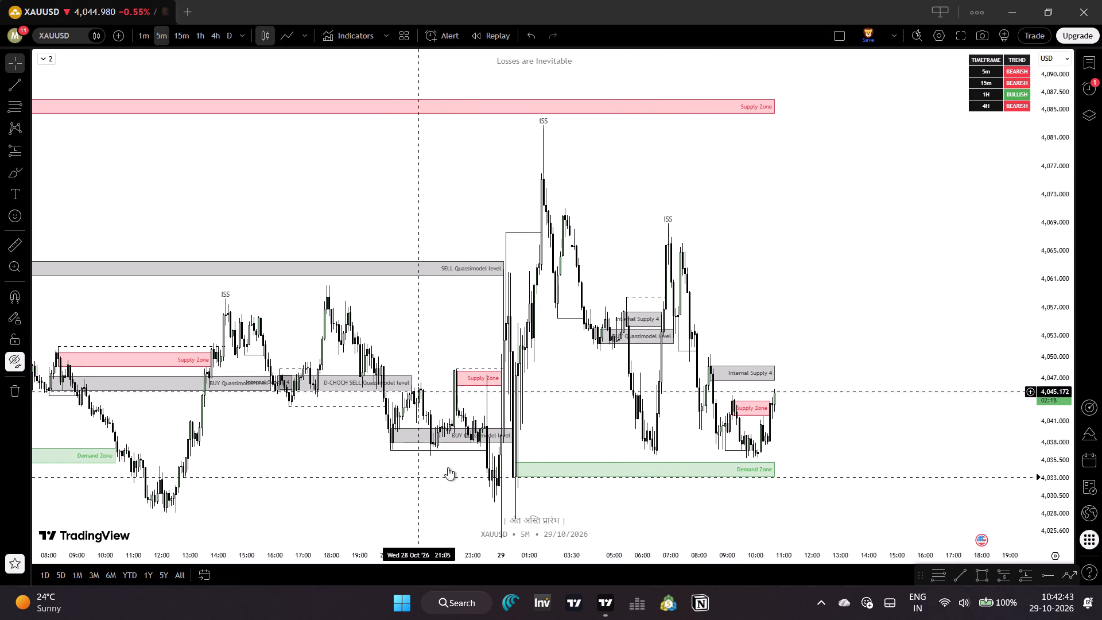
In the Sniper V1 indicator settings, turn off Show ISS Label under the ISS controls.
{"action": "left_click_drag", "start_coordinate": [393, 371], "coordinate": [557, 363]}
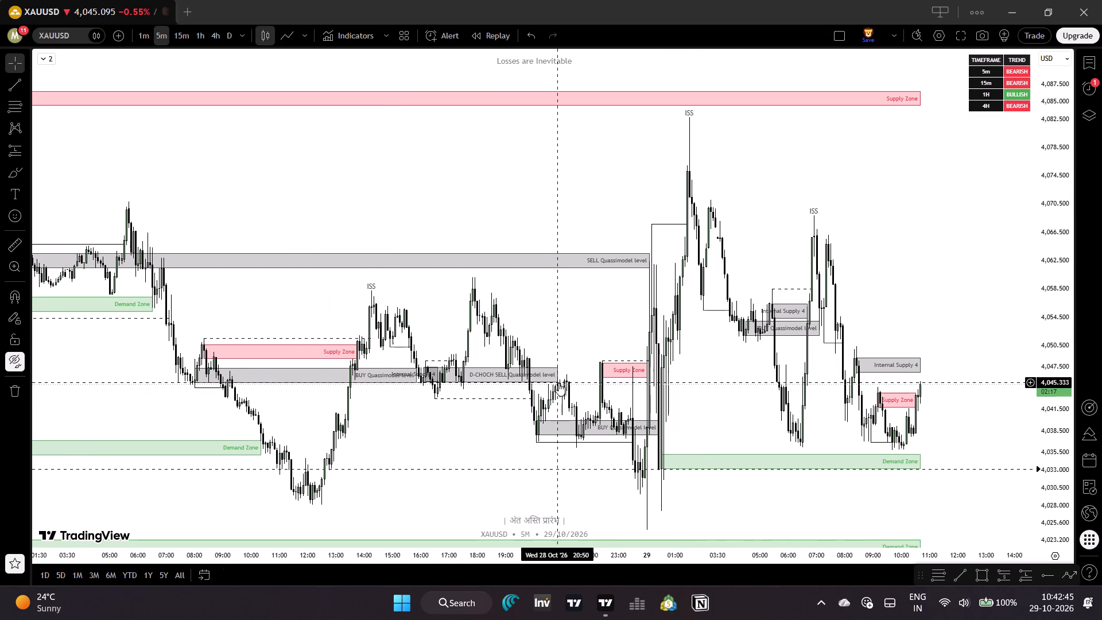
{"action": "double_click", "coordinate": [689, 110]}
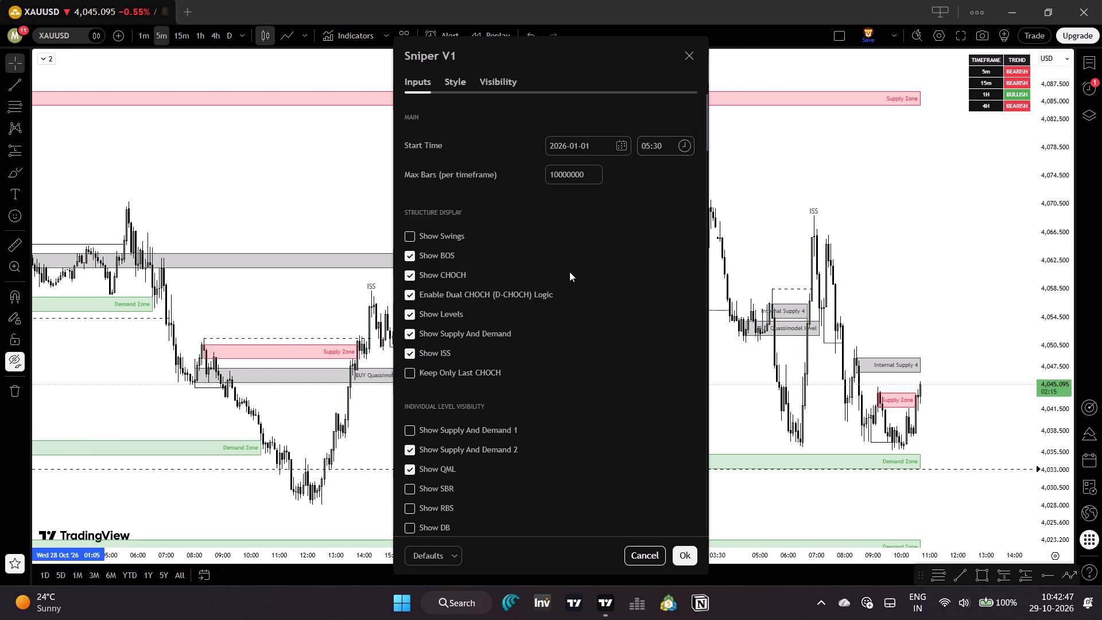
{"action": "scroll", "coordinate": [577, 284], "scroll_direction": "down", "scroll_amount": 9}
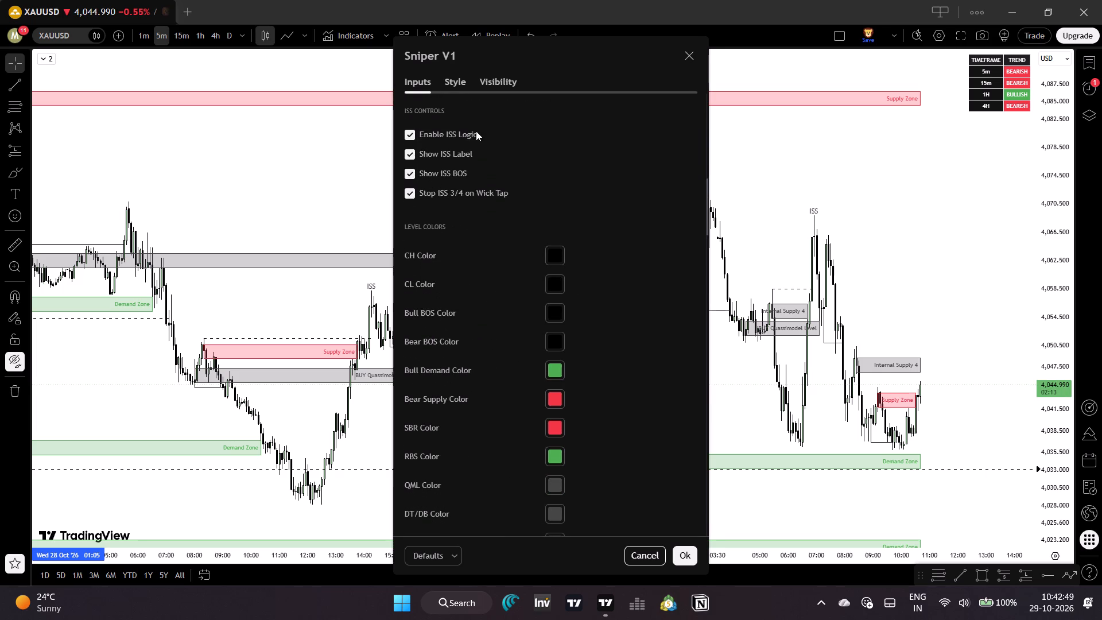
{"action": "left_click", "coordinate": [438, 154]}
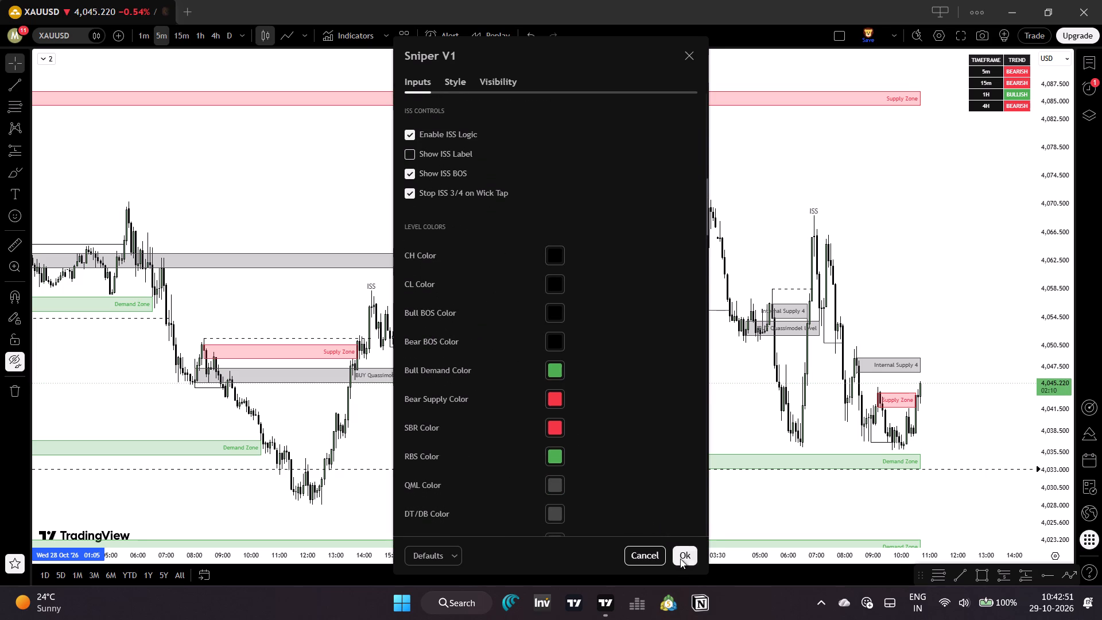
{"action": "left_click", "coordinate": [680, 559]}
Show the hidden manual drawings on the 5-minute chart again.
{"action": "left_click_drag", "start_coordinate": [923, 380], "coordinate": [833, 370]}
{"action": "left_click_drag", "start_coordinate": [817, 367], "coordinate": [816, 366]}
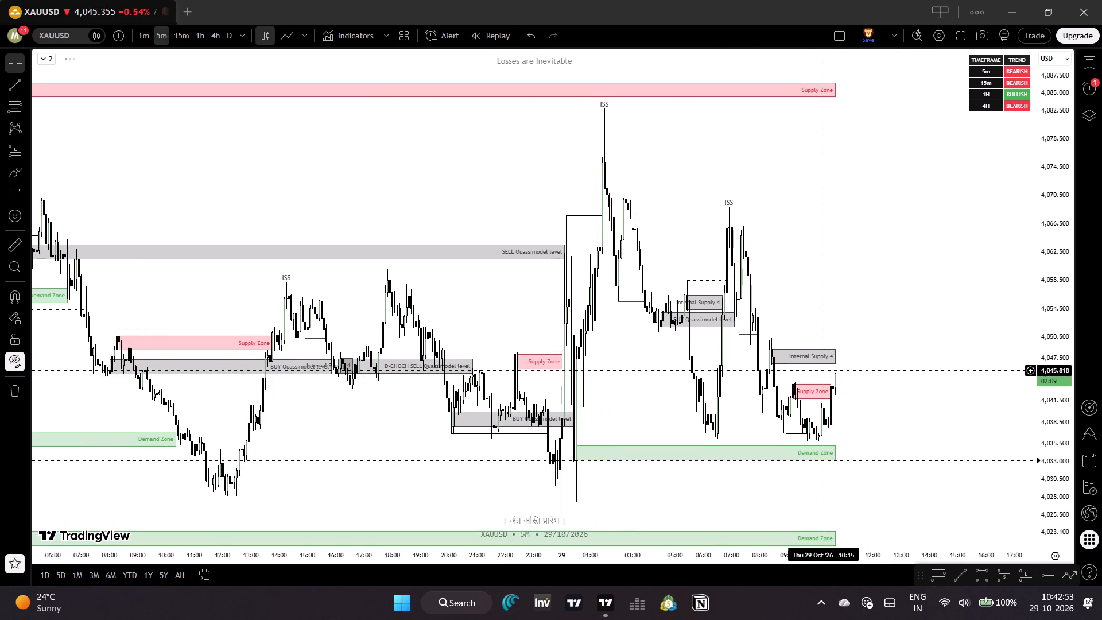
{"action": "left_click_drag", "start_coordinate": [816, 366], "coordinate": [689, 334]}
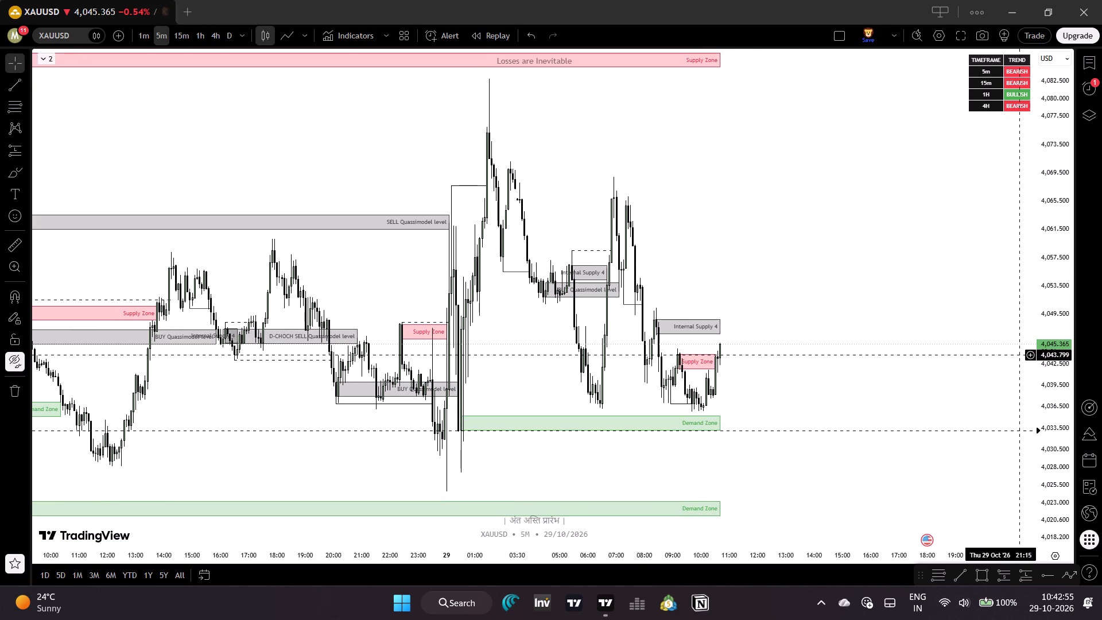
{"action": "left_click_drag", "start_coordinate": [1047, 333], "coordinate": [1049, 351]}
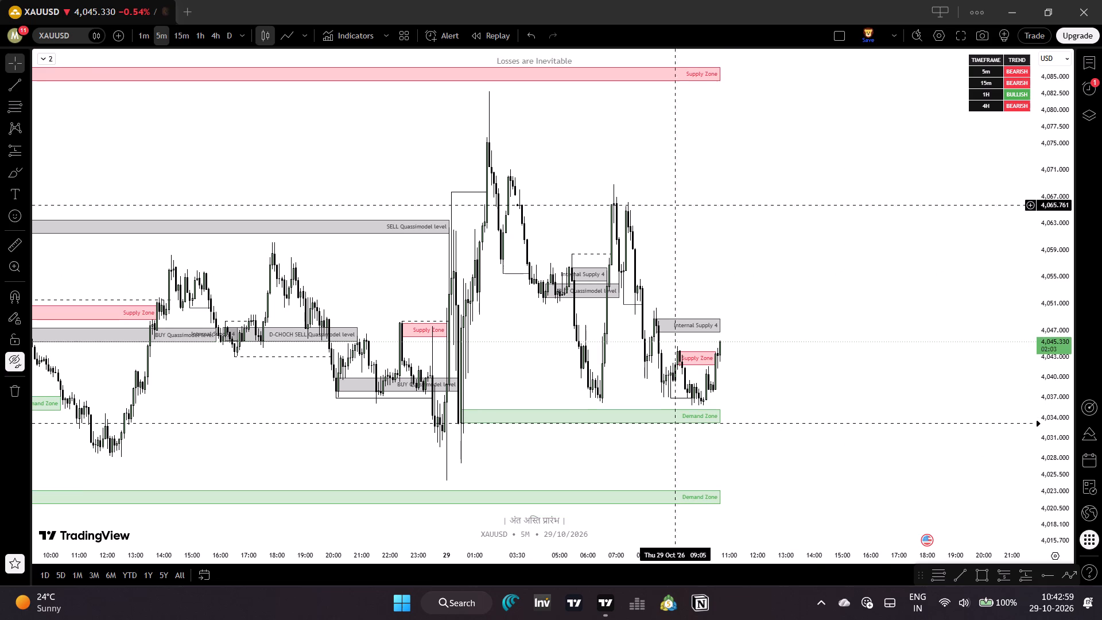
{"action": "left_click", "coordinate": [14, 356]}
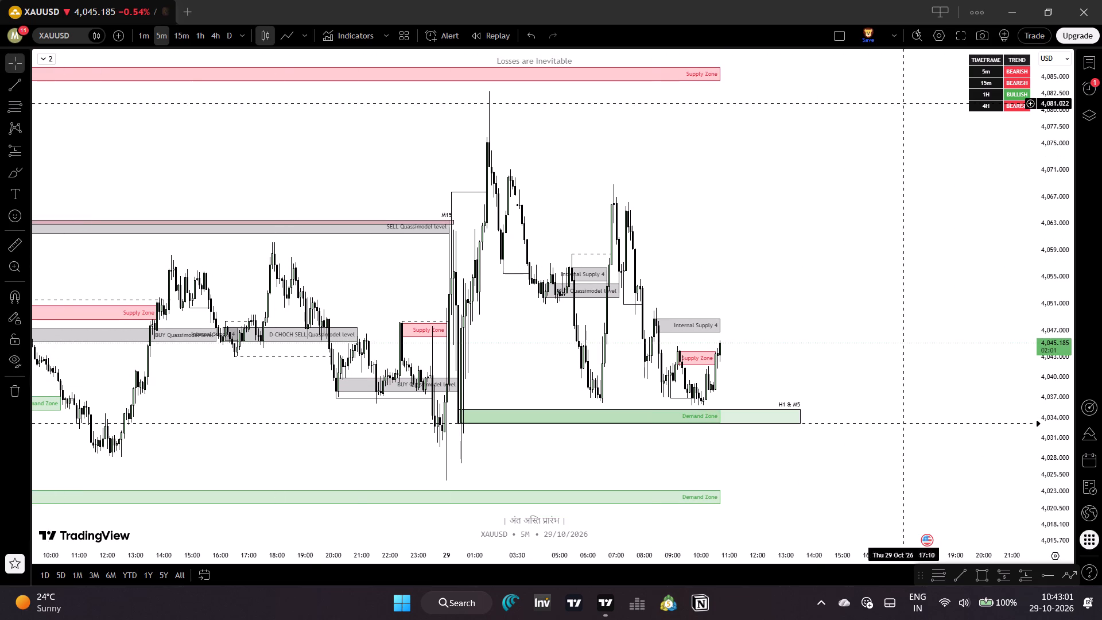
In the Sniper V1 indicator settings, disable Show ISS, Show Supply And Demand and Show Levels.
{"action": "double_click", "coordinate": [988, 91]}
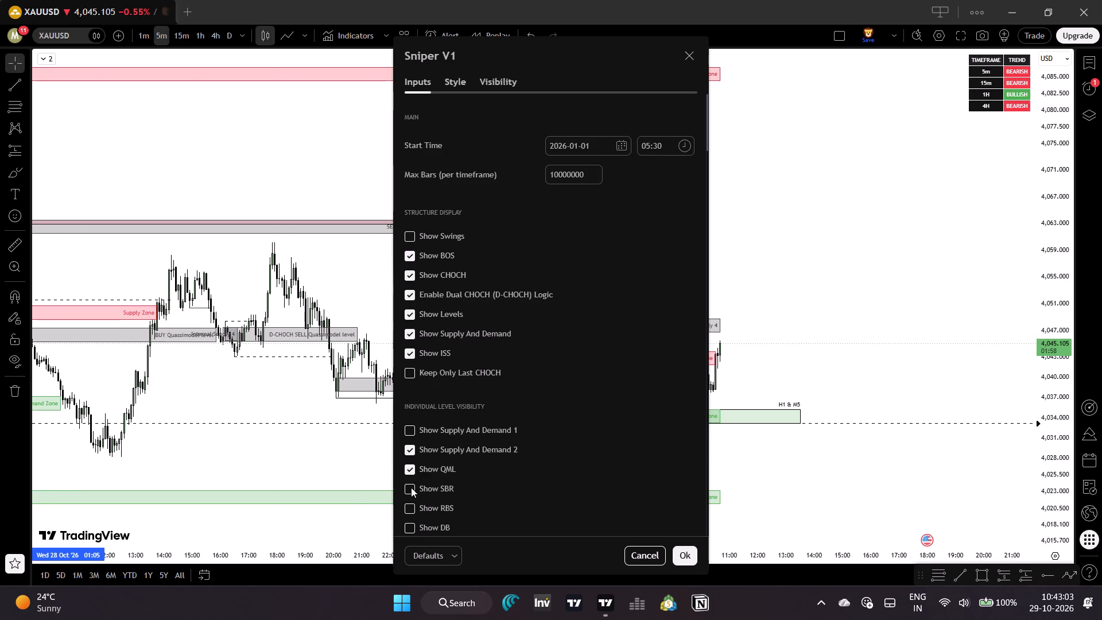
{"action": "left_click", "coordinate": [437, 358]}
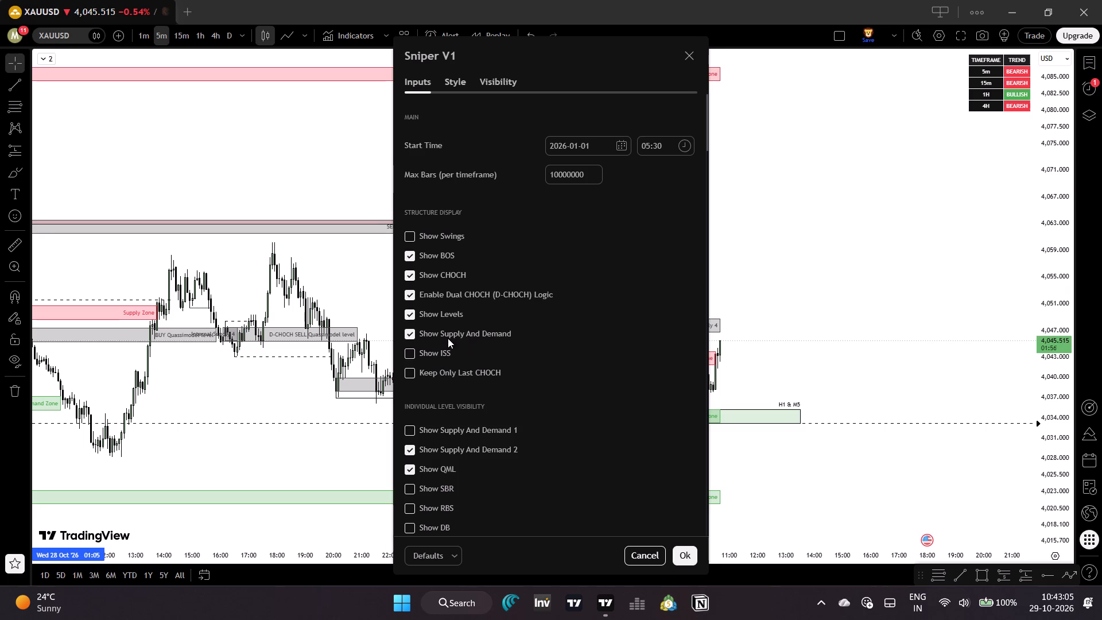
{"action": "left_click", "coordinate": [448, 338]}
{"action": "left_click", "coordinate": [453, 312]}
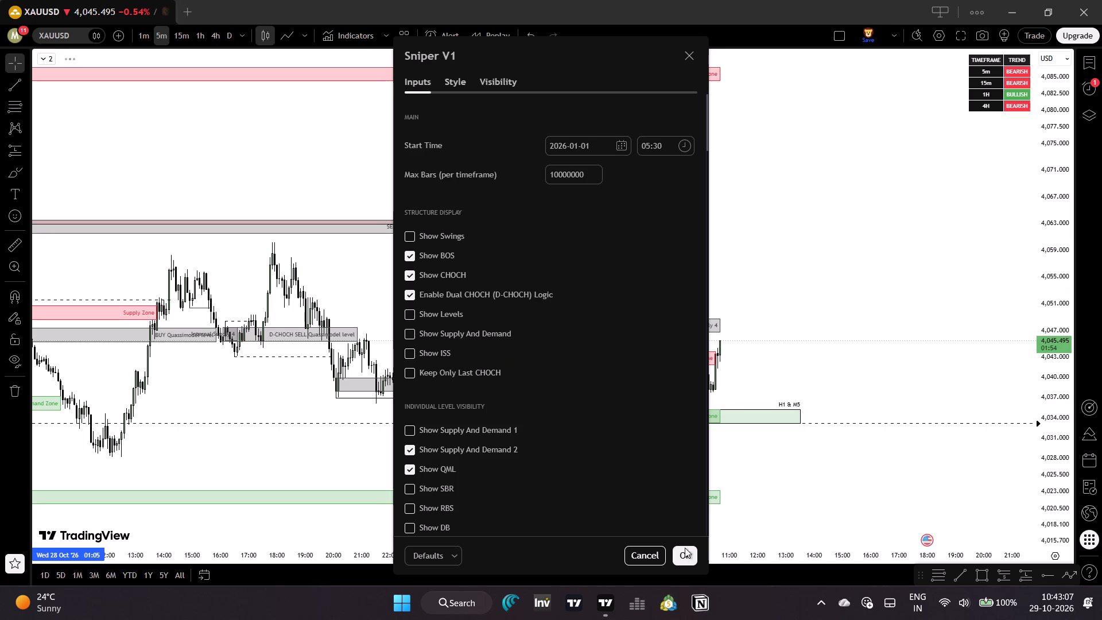
{"action": "left_click", "coordinate": [682, 551]}
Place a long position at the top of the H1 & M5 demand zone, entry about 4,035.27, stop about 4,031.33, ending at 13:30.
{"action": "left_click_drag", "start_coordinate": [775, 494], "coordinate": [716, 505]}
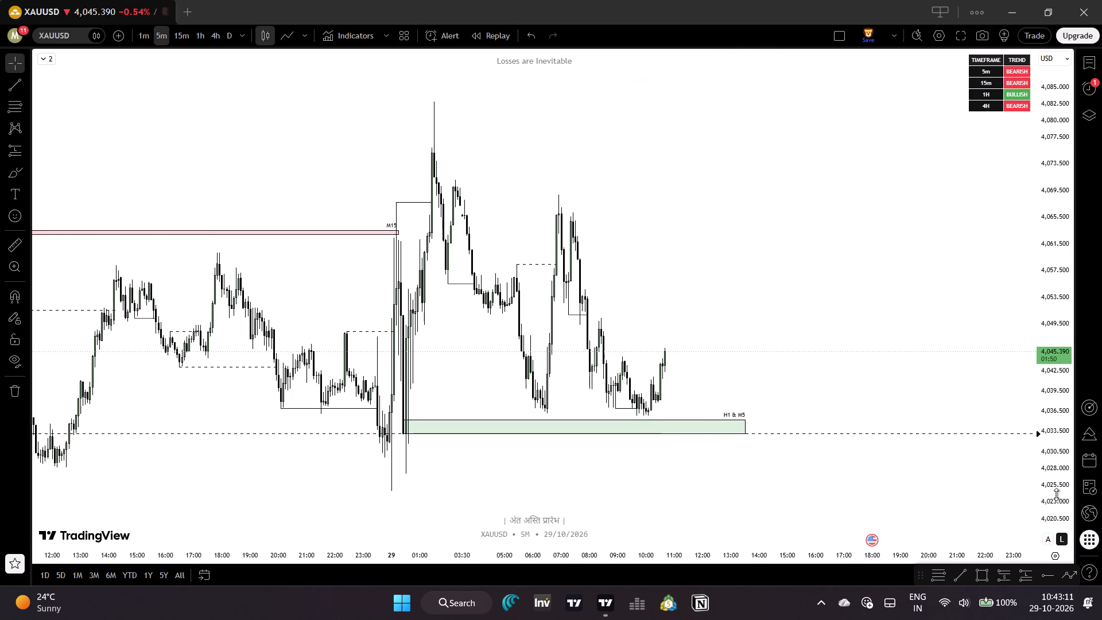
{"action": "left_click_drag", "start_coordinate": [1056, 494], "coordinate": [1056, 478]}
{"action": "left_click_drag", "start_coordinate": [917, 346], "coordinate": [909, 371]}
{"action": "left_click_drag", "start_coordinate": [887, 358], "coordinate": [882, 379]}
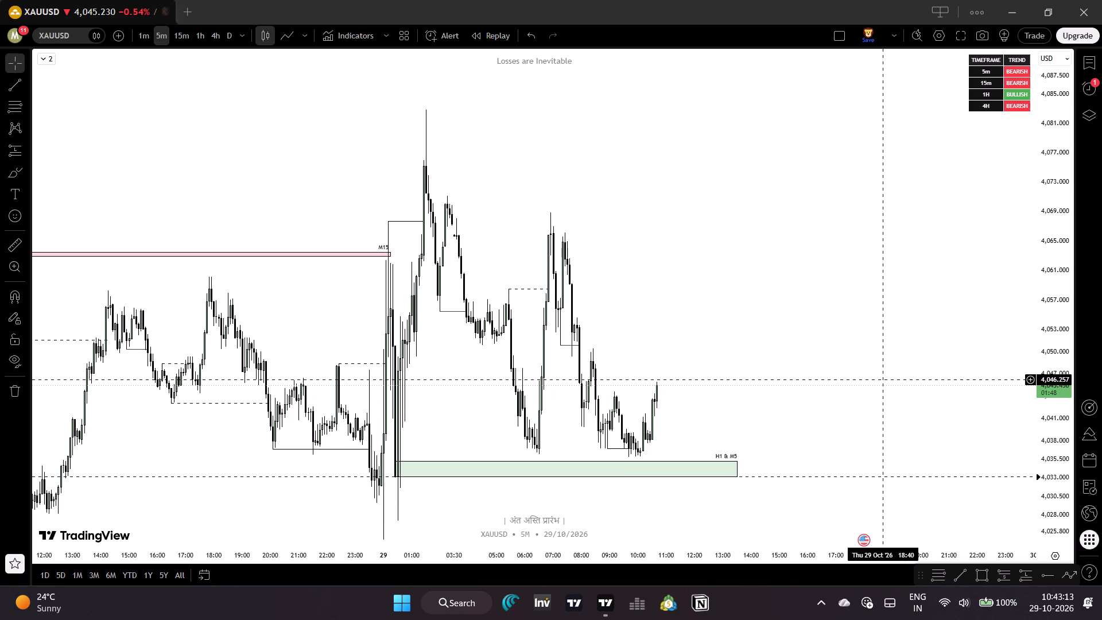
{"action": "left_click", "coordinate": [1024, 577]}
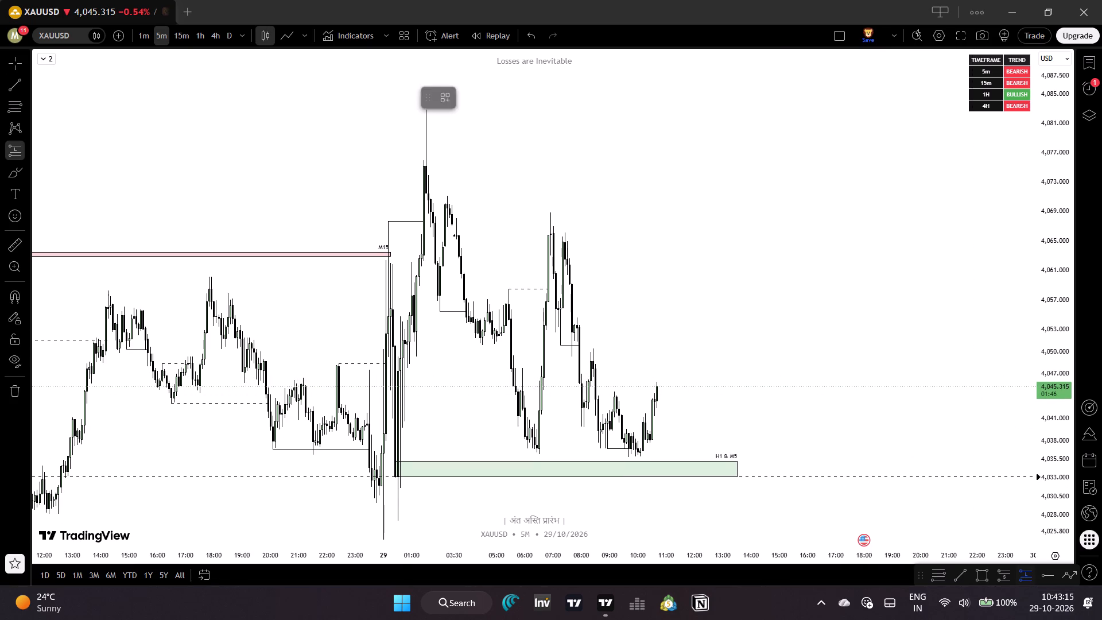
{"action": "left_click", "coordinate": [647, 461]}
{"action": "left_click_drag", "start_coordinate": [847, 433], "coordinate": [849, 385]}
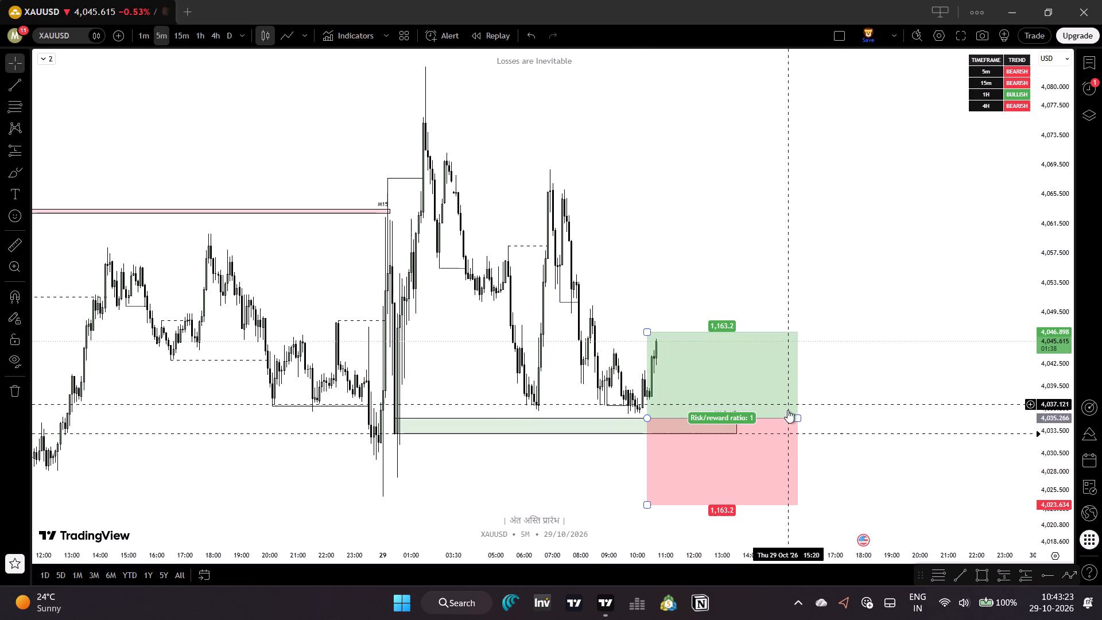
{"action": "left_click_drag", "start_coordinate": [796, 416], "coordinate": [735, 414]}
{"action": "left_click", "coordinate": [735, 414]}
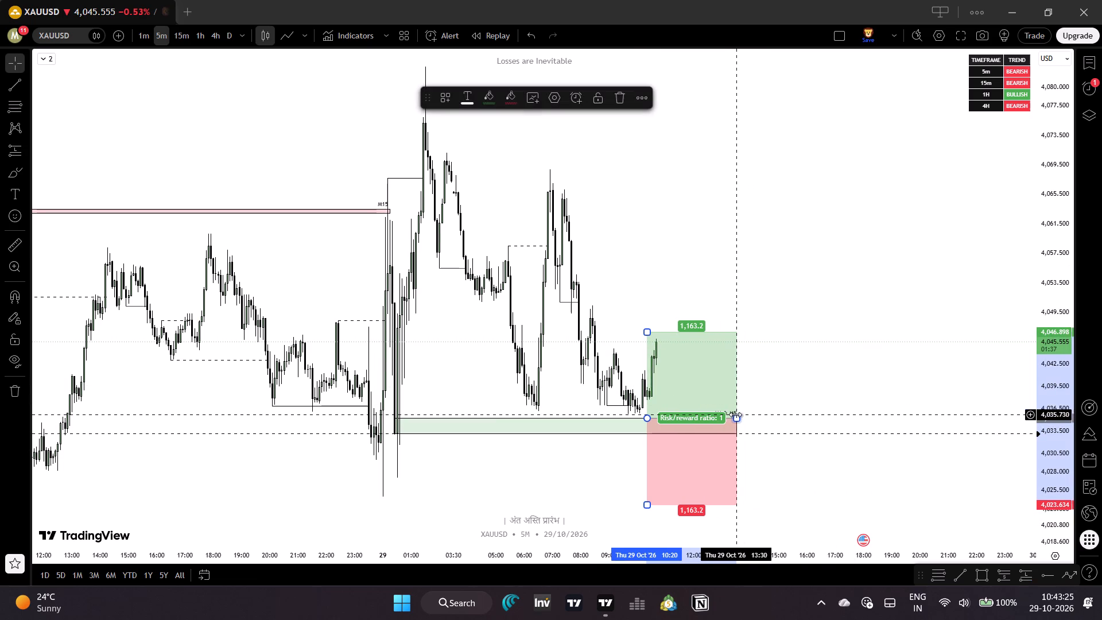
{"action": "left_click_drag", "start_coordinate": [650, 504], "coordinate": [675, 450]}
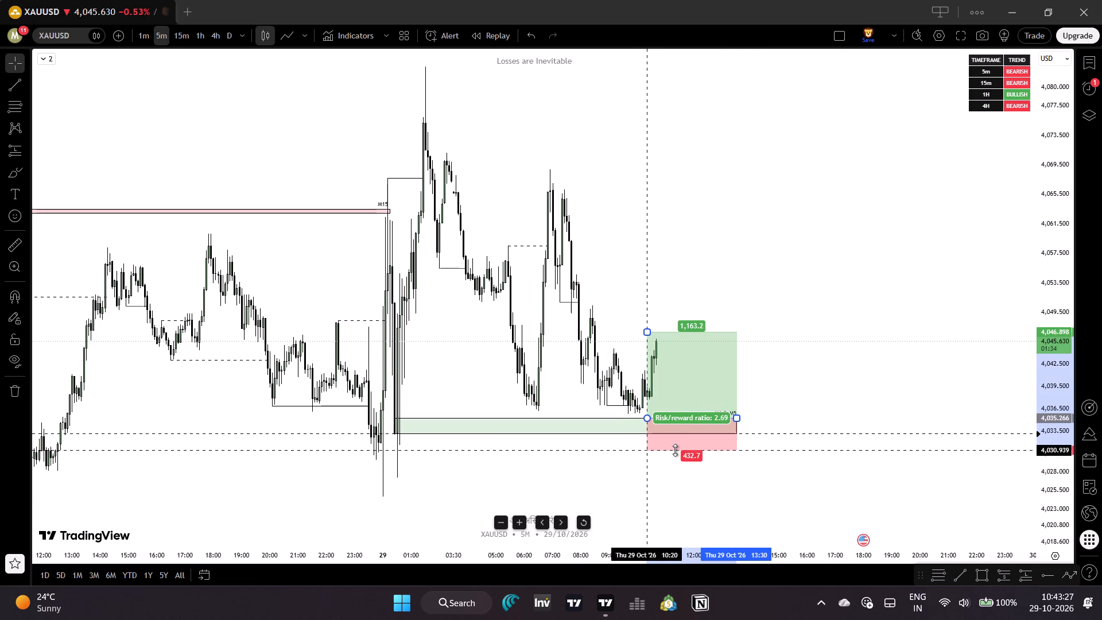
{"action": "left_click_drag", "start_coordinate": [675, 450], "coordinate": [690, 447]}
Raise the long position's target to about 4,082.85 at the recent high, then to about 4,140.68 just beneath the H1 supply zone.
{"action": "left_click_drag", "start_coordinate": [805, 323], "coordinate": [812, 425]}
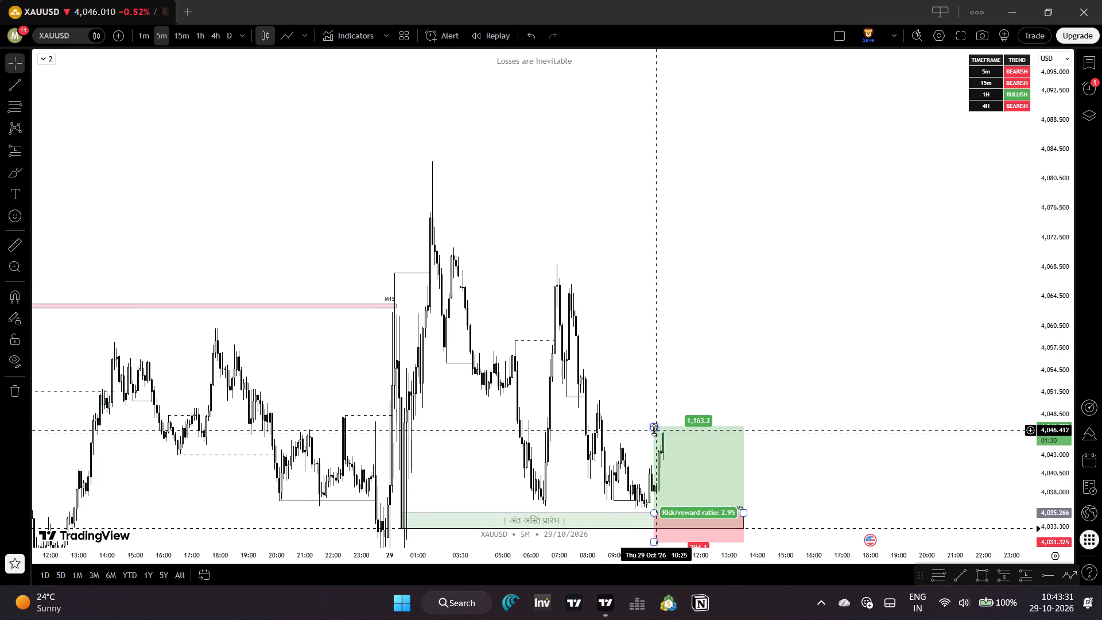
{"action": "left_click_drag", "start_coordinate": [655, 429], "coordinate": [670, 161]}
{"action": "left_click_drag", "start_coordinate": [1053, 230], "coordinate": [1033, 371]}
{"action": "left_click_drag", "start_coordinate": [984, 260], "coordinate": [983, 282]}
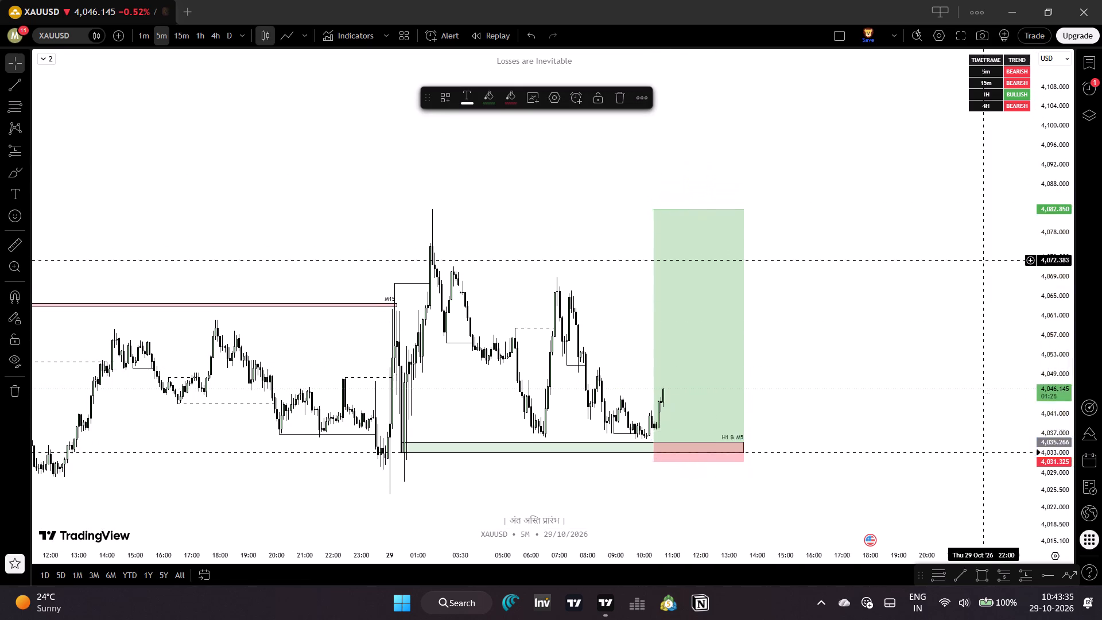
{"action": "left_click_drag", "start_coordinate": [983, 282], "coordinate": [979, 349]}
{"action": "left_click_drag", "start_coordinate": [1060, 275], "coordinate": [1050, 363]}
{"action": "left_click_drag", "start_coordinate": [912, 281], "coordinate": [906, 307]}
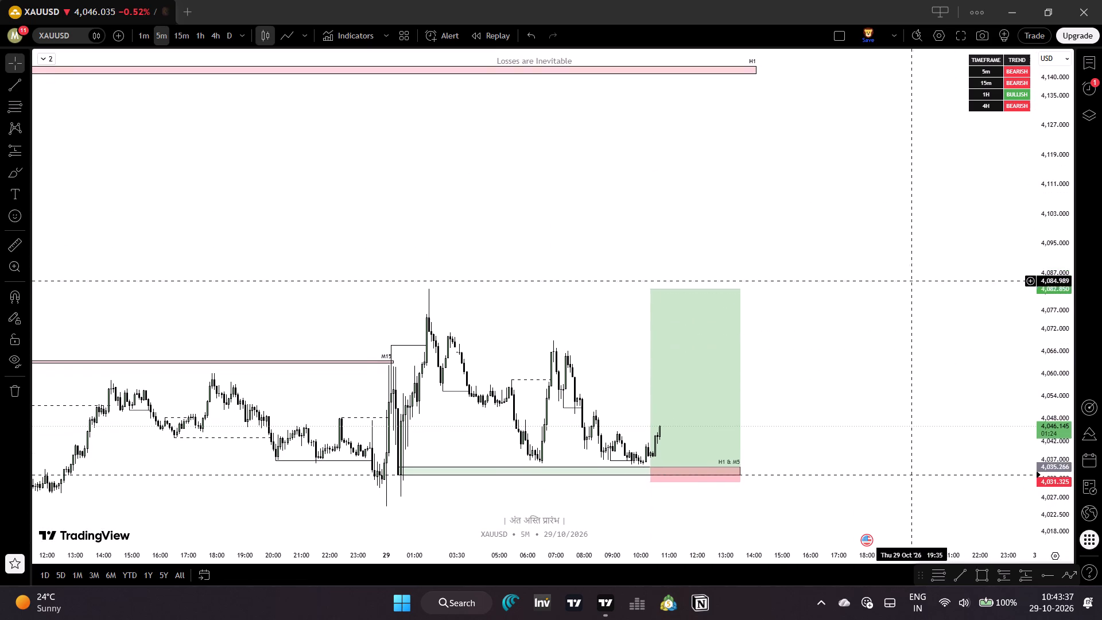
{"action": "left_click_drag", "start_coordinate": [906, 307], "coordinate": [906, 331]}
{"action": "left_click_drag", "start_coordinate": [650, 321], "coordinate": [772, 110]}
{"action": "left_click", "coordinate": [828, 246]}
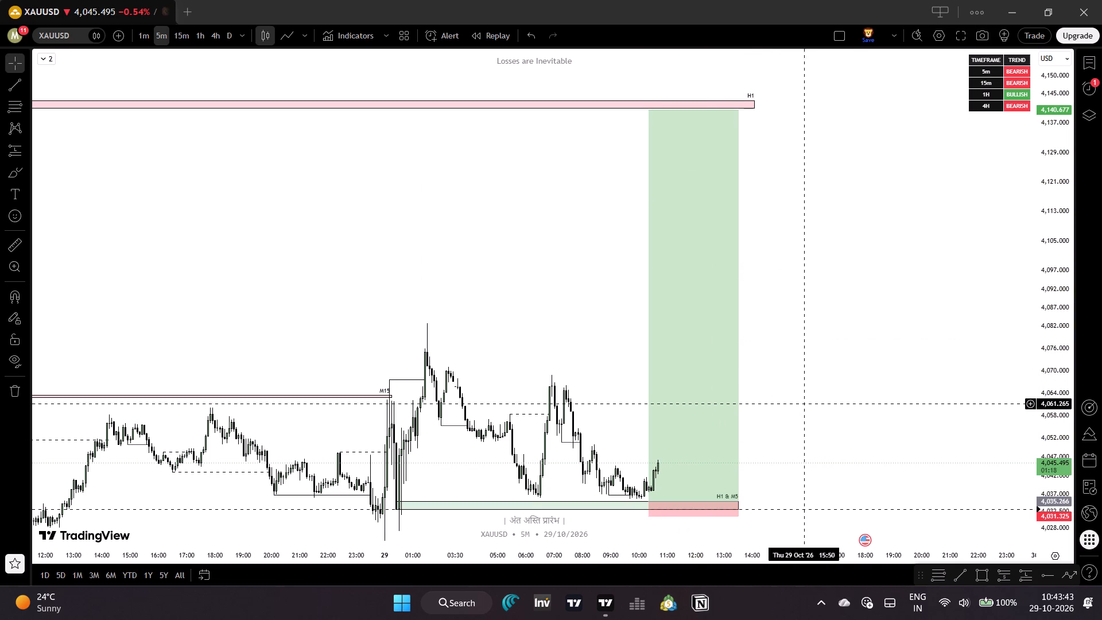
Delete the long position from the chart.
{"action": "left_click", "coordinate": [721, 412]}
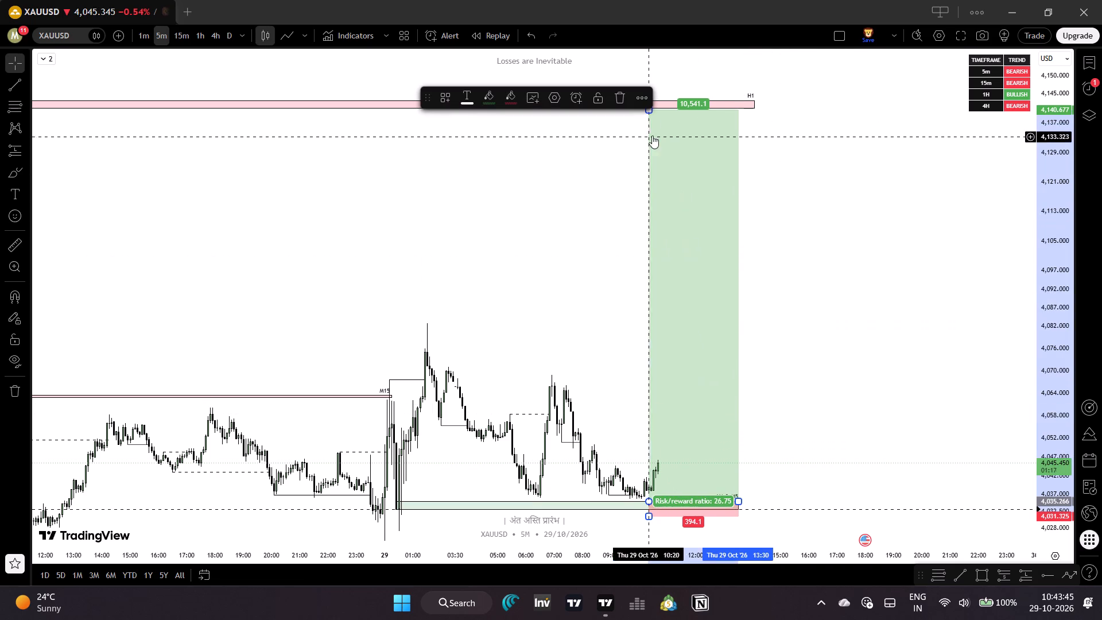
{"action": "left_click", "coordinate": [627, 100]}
Save the chart layout.
{"action": "left_click_drag", "start_coordinate": [755, 287], "coordinate": [808, 213]}
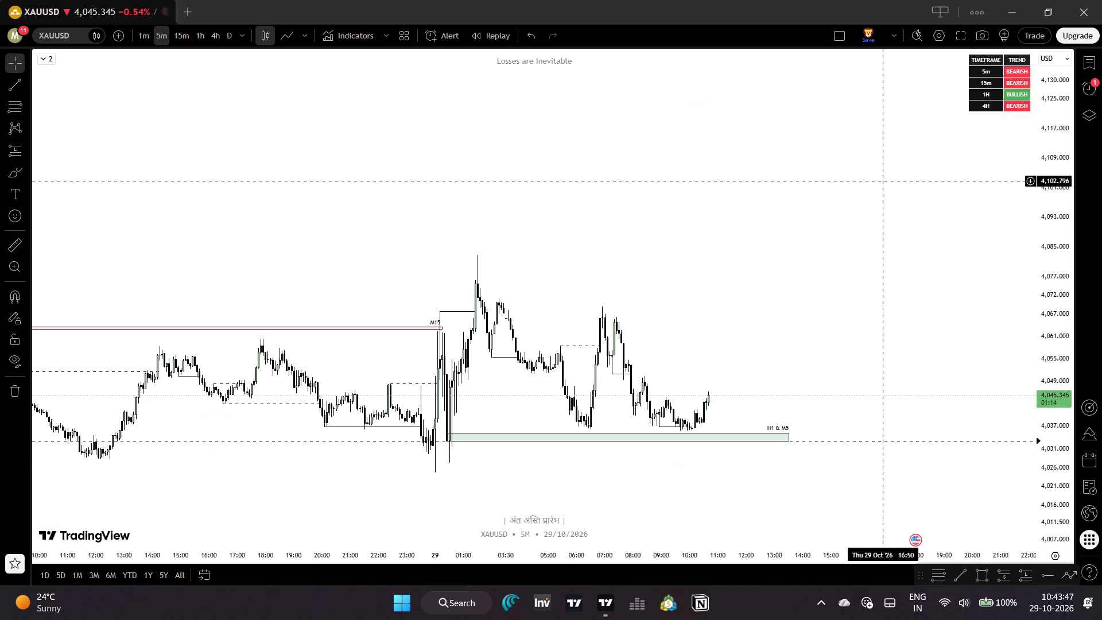
{"action": "left_click", "coordinate": [873, 33]}
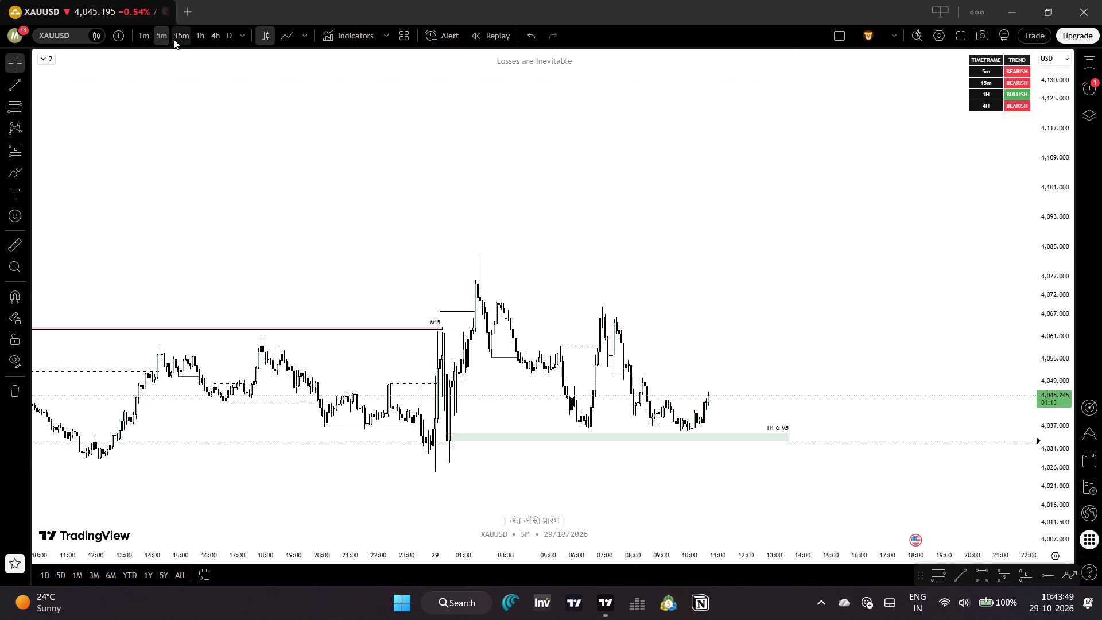
On the 1-hour chart, extend the H1 & M5 demand zone's end to about 15:30 on 29 October.
{"action": "left_click", "coordinate": [174, 38]}
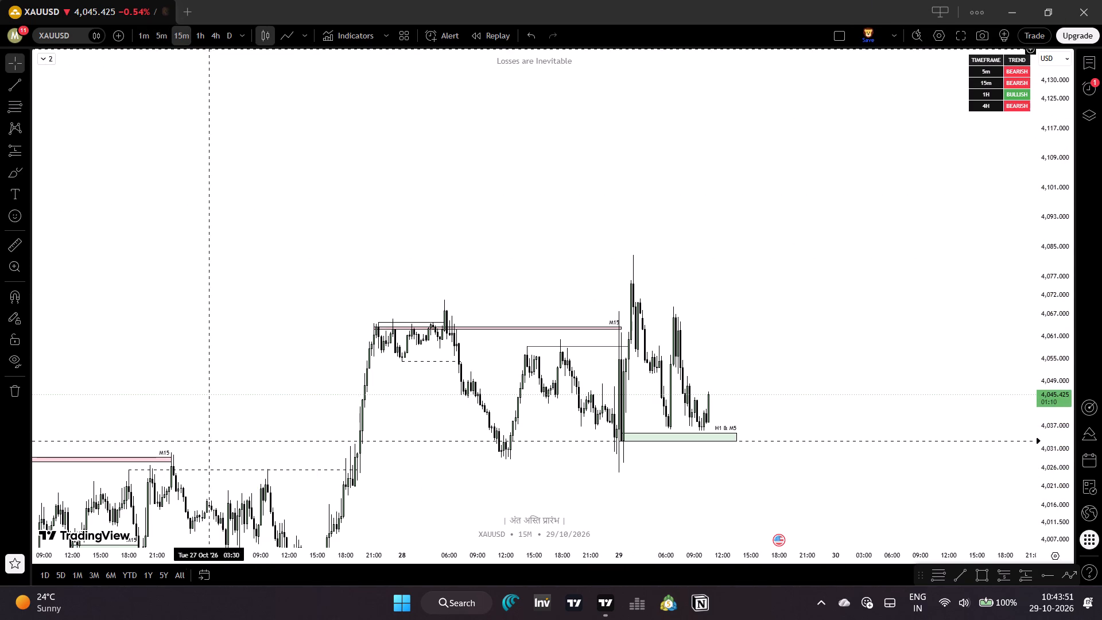
{"action": "left_click", "coordinate": [206, 44]}
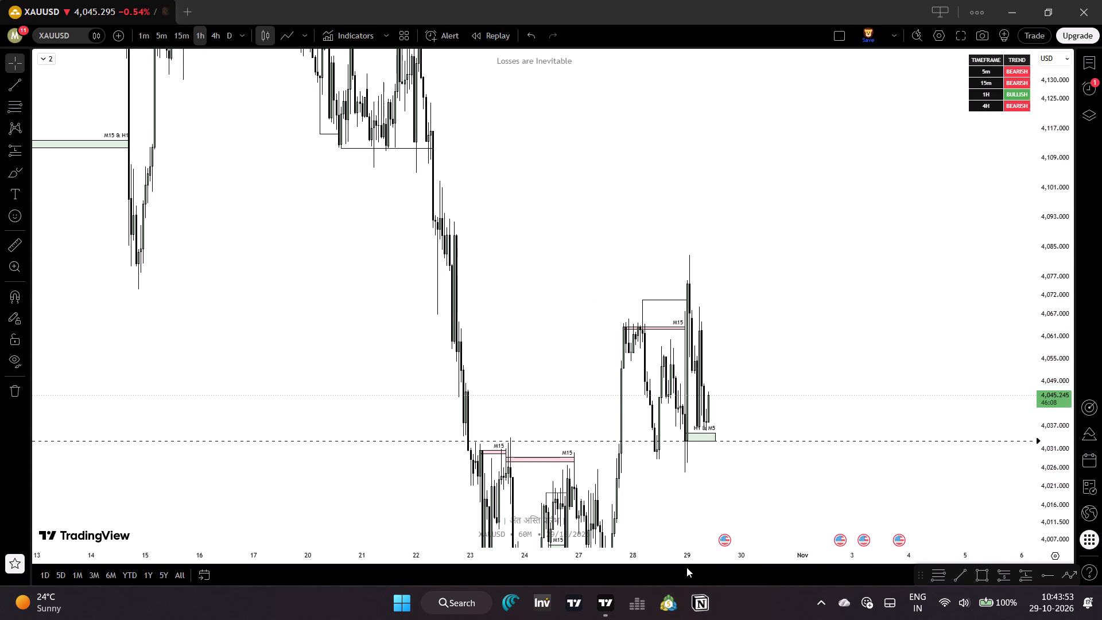
{"action": "left_click_drag", "start_coordinate": [677, 549], "coordinate": [356, 528]}
{"action": "left_click_drag", "start_coordinate": [465, 480], "coordinate": [662, 435]}
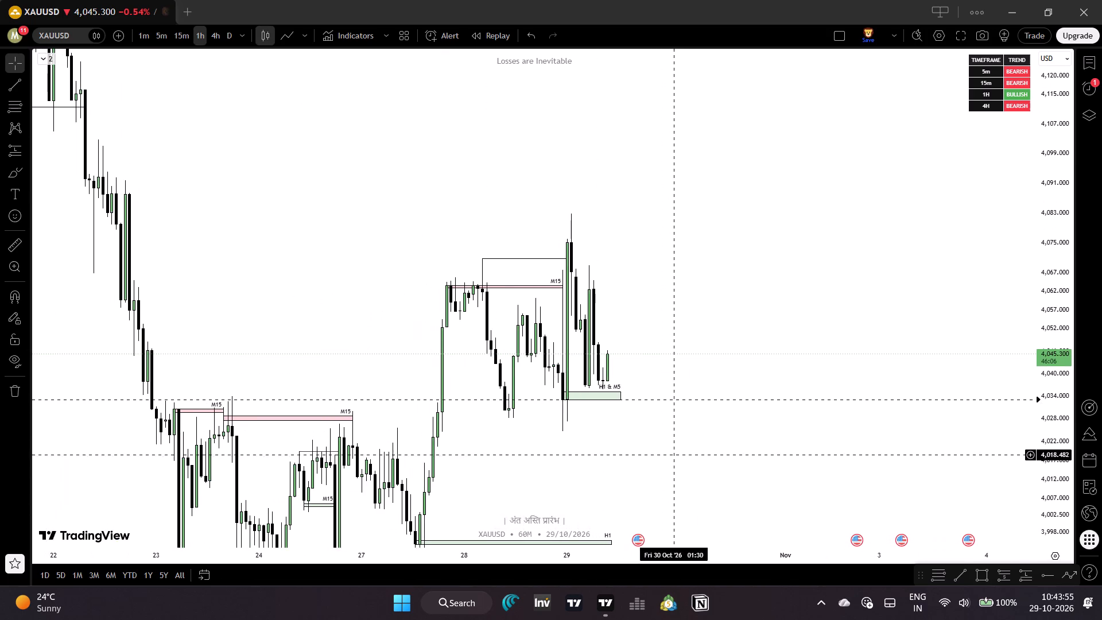
{"action": "left_click_drag", "start_coordinate": [677, 471], "coordinate": [694, 425]}
{"action": "left_click_drag", "start_coordinate": [653, 430], "coordinate": [675, 467]}
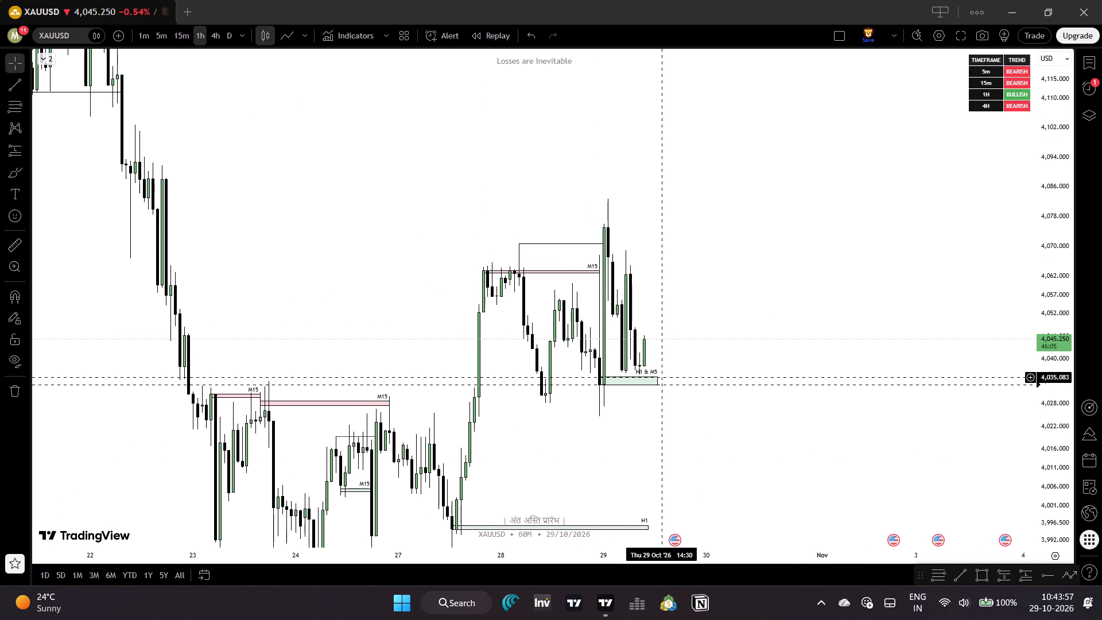
{"action": "left_click", "coordinate": [660, 381]}
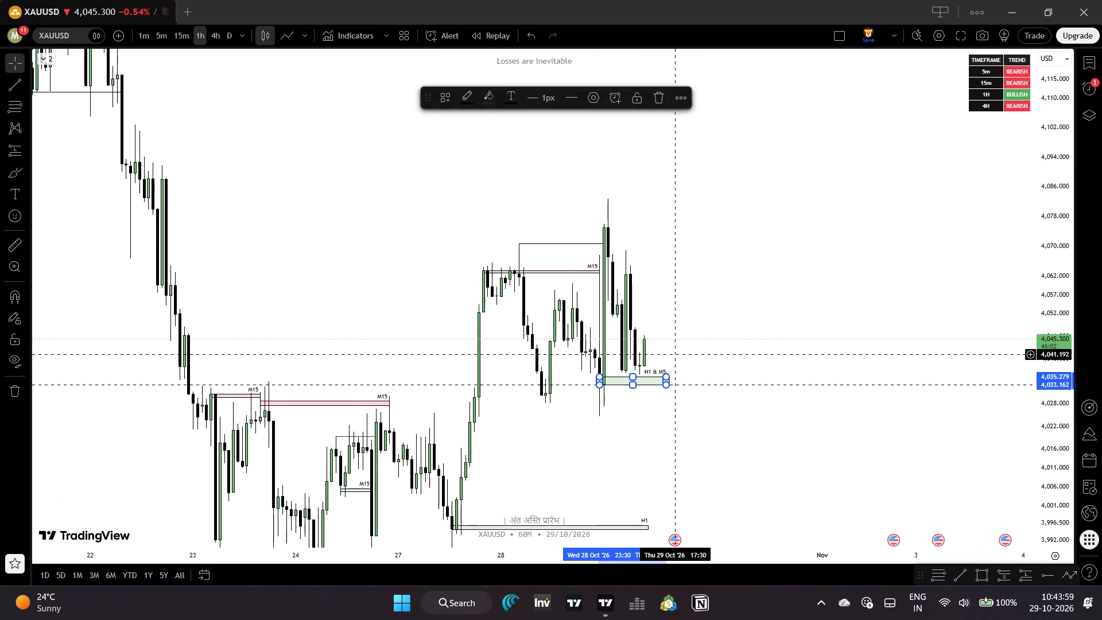
{"action": "left_click", "coordinate": [676, 354]}
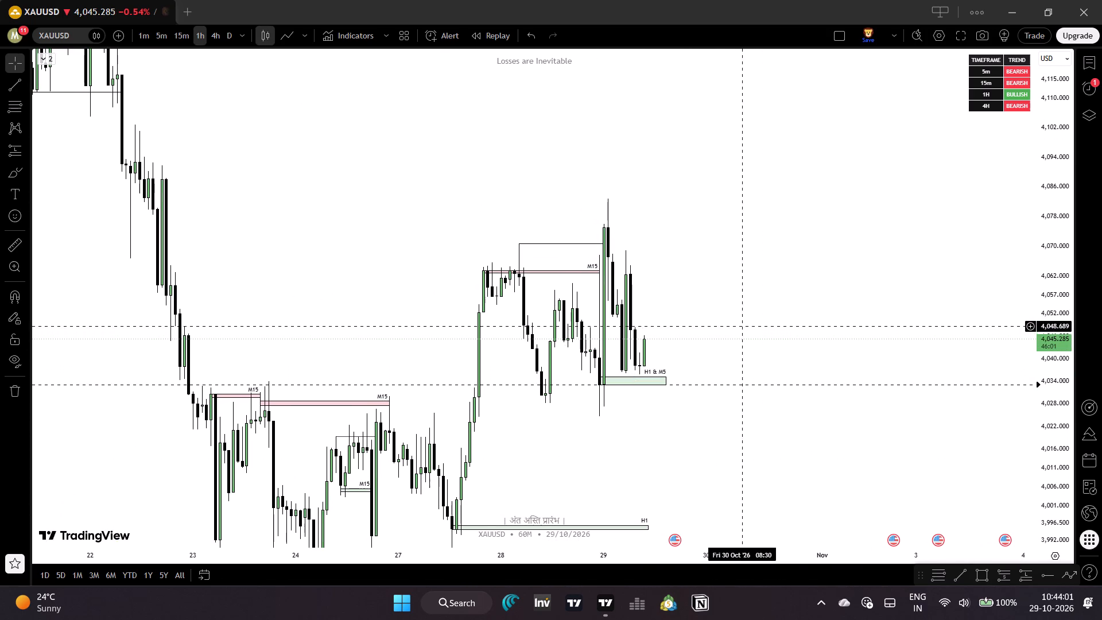
Examine the 15-minute price structure around the H1 & M5 demand zone and the M15 supply zone.
{"action": "left_click", "coordinate": [176, 39]}
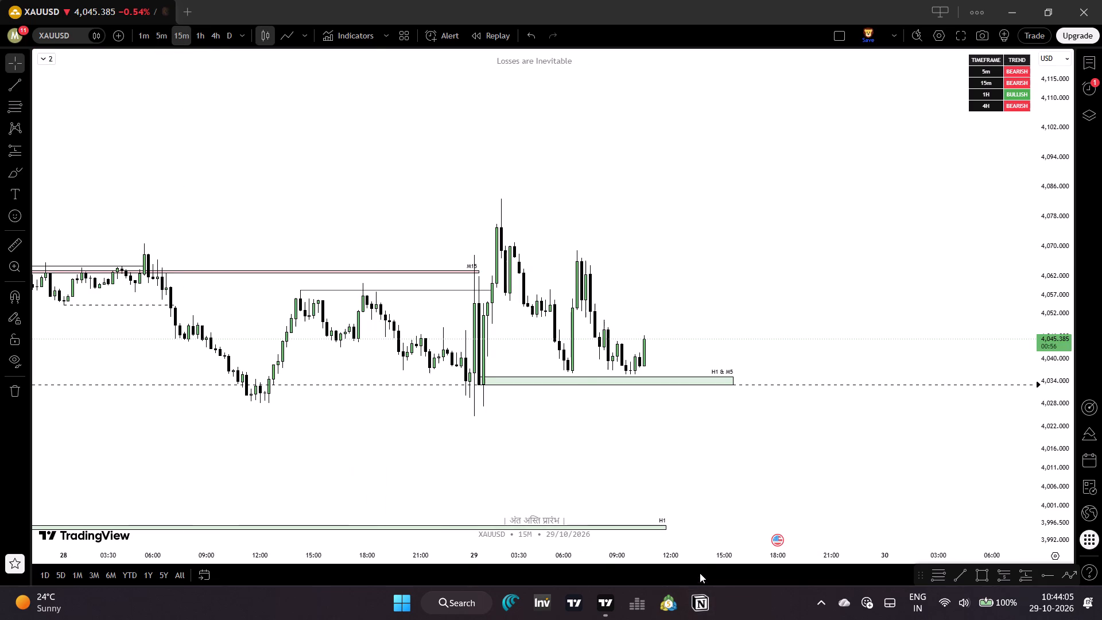
{"action": "left_click_drag", "start_coordinate": [701, 560], "coordinate": [813, 555]}
{"action": "left_click_drag", "start_coordinate": [821, 479], "coordinate": [723, 509]}
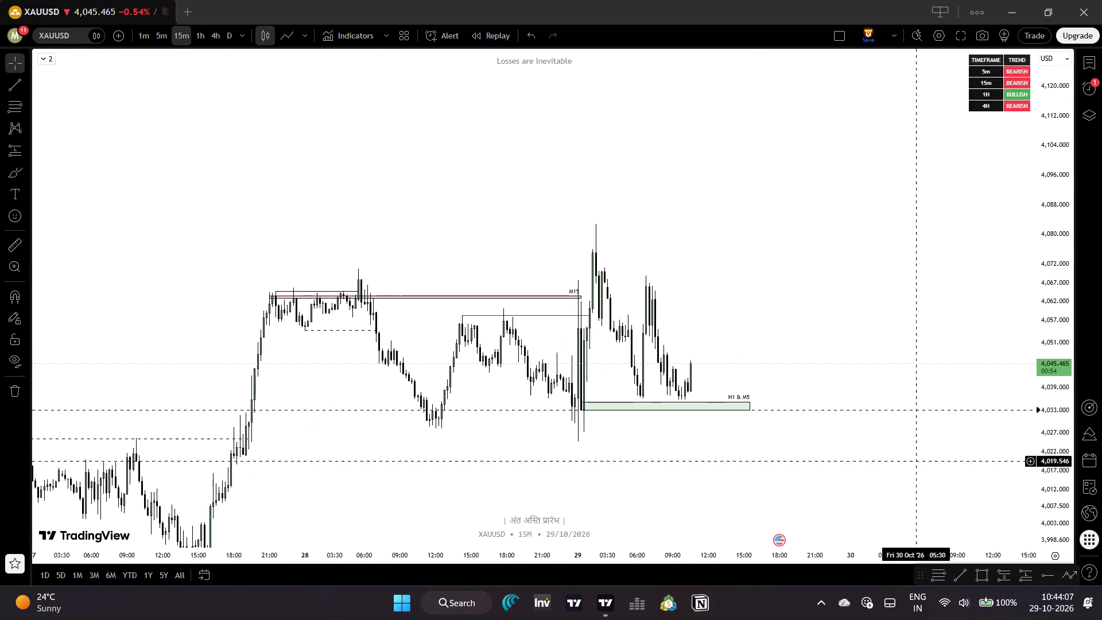
{"action": "left_click_drag", "start_coordinate": [1050, 517], "coordinate": [1033, 462]}
{"action": "left_click_drag", "start_coordinate": [936, 402], "coordinate": [968, 398]}
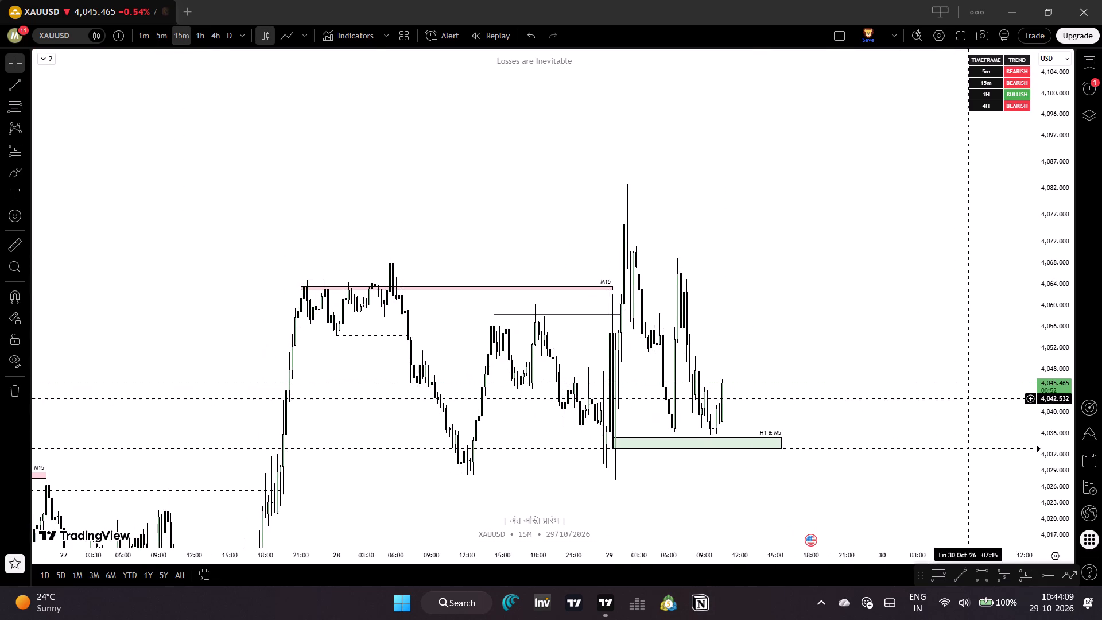
{"action": "left_click_drag", "start_coordinate": [968, 398], "coordinate": [968, 397]}
{"action": "left_click_drag", "start_coordinate": [770, 556], "coordinate": [741, 558]}
{"action": "left_click_drag", "start_coordinate": [720, 520], "coordinate": [773, 485]}
{"action": "left_click_drag", "start_coordinate": [1070, 486], "coordinate": [1069, 468]}
{"action": "left_click_drag", "start_coordinate": [949, 517], "coordinate": [956, 500]}
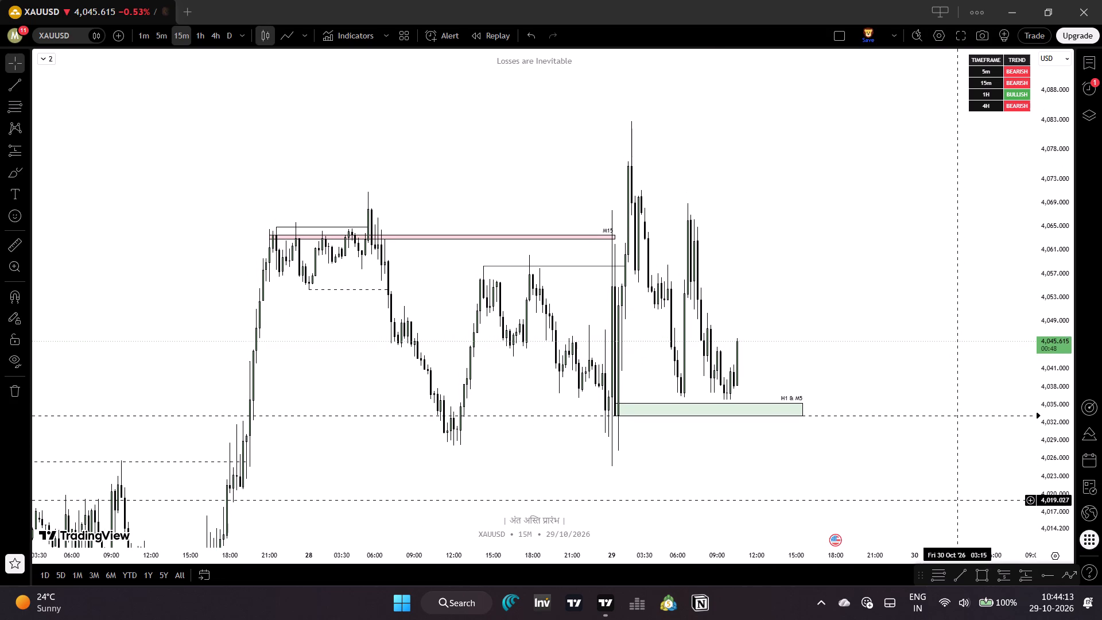
{"action": "left_click_drag", "start_coordinate": [956, 500], "coordinate": [956, 501]}
{"action": "left_click_drag", "start_coordinate": [956, 501], "coordinate": [950, 505]}
{"action": "left_click_drag", "start_coordinate": [828, 502], "coordinate": [848, 515]}
{"action": "left_click", "coordinate": [810, 554]}
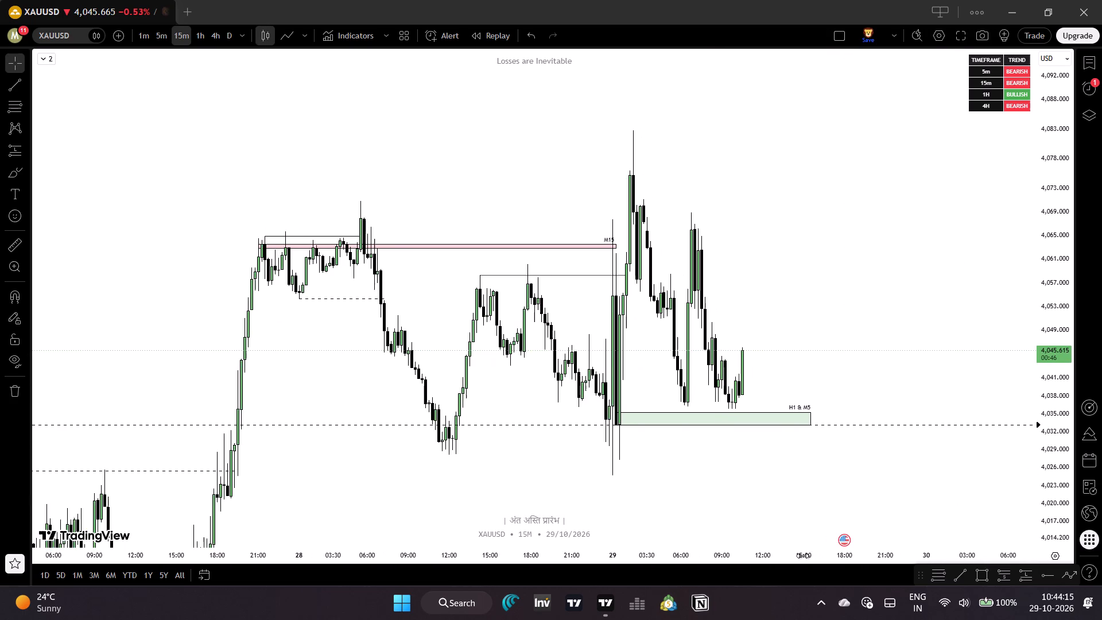
{"action": "left_click", "coordinate": [810, 556]}
{"action": "left_click_drag", "start_coordinate": [831, 504], "coordinate": [801, 504]}
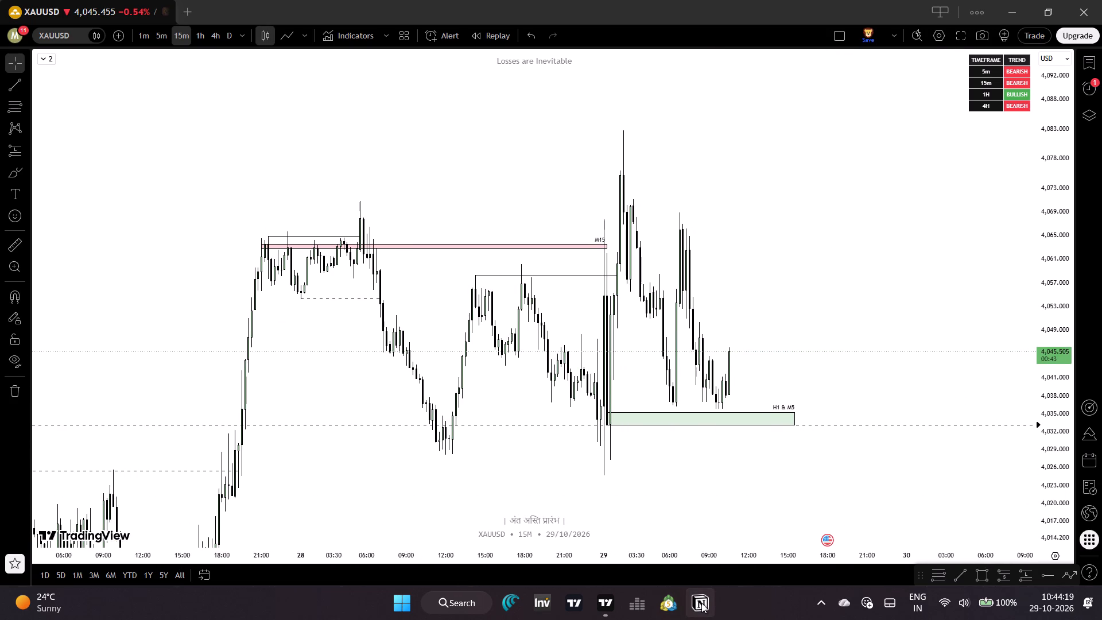
Save the chart layout with the extended demand zone.
{"action": "left_click", "coordinate": [868, 40]}
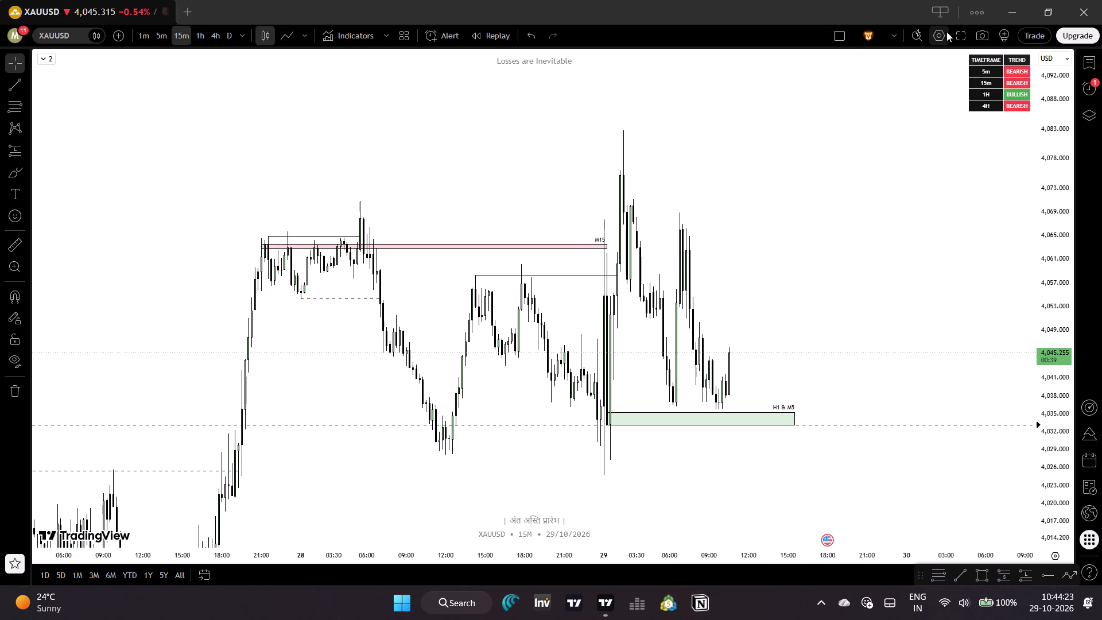
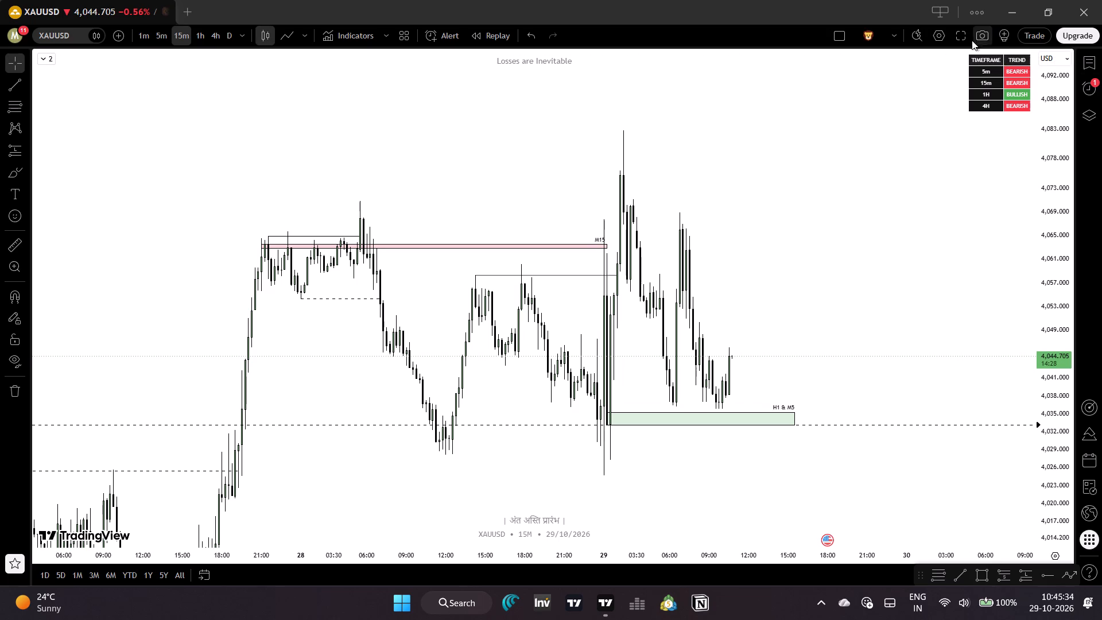
Hide the drawings panel.
{"action": "left_click", "coordinate": [15, 41]}
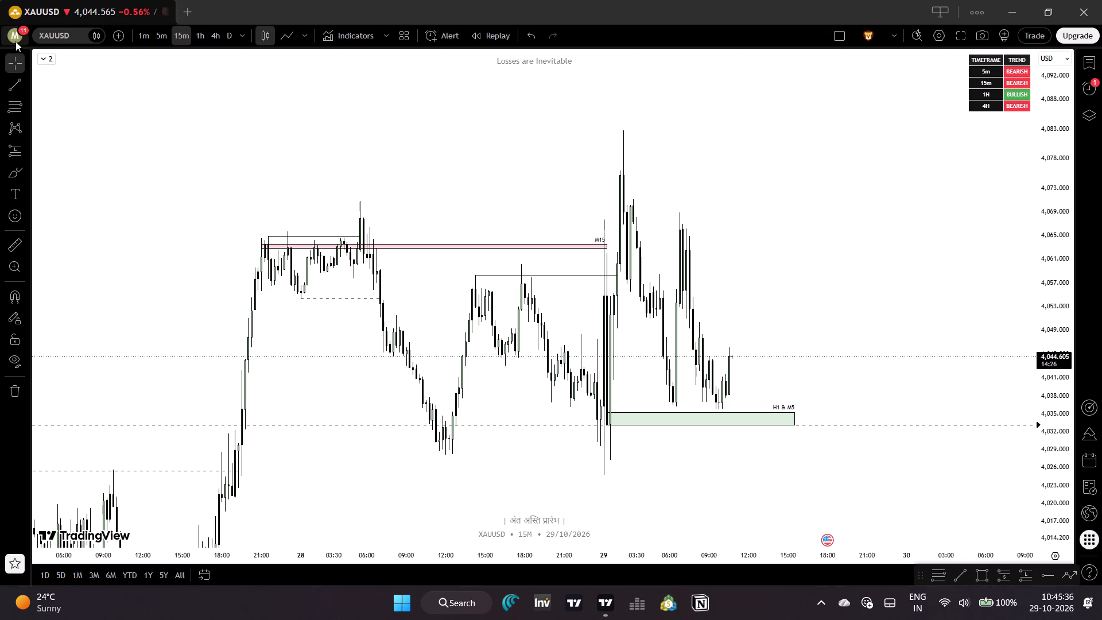
{"action": "left_click", "coordinate": [169, 210]}
{"action": "left_click", "coordinate": [335, 161]}
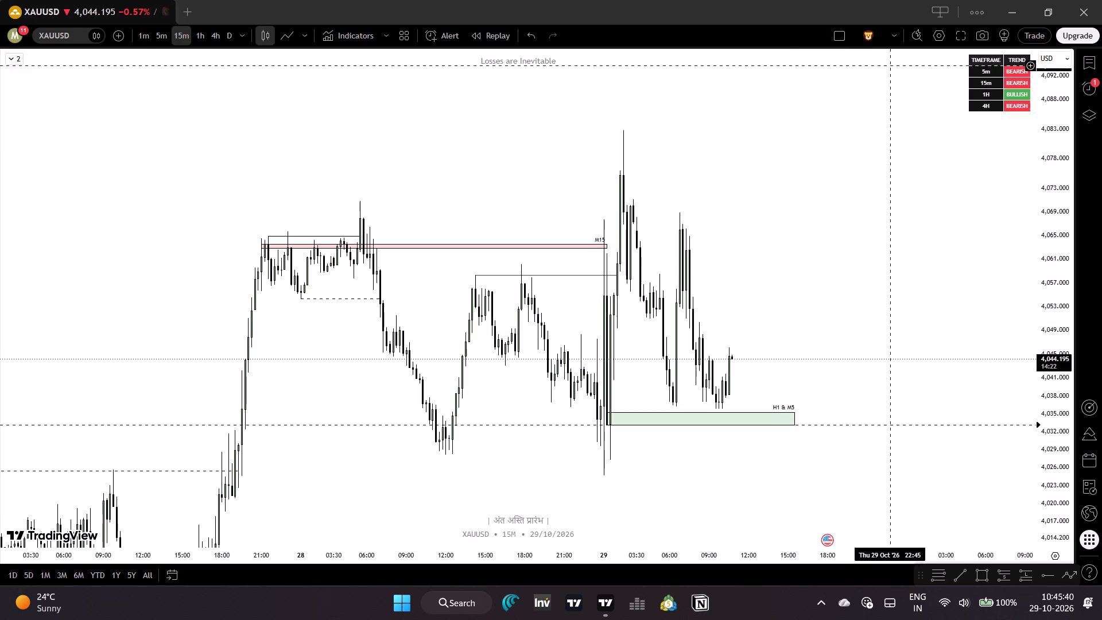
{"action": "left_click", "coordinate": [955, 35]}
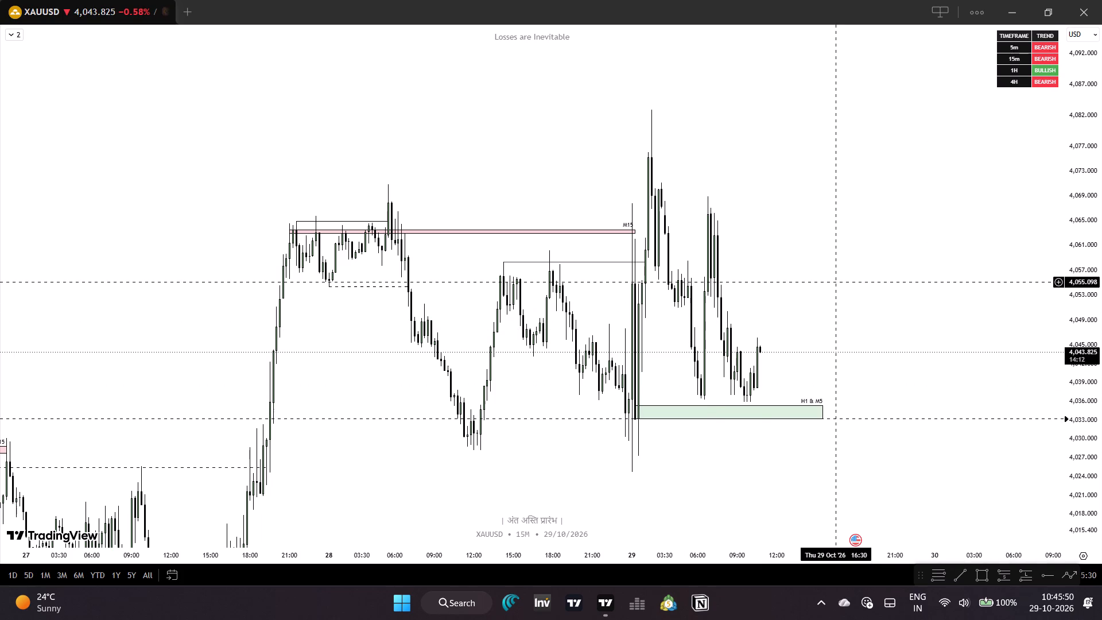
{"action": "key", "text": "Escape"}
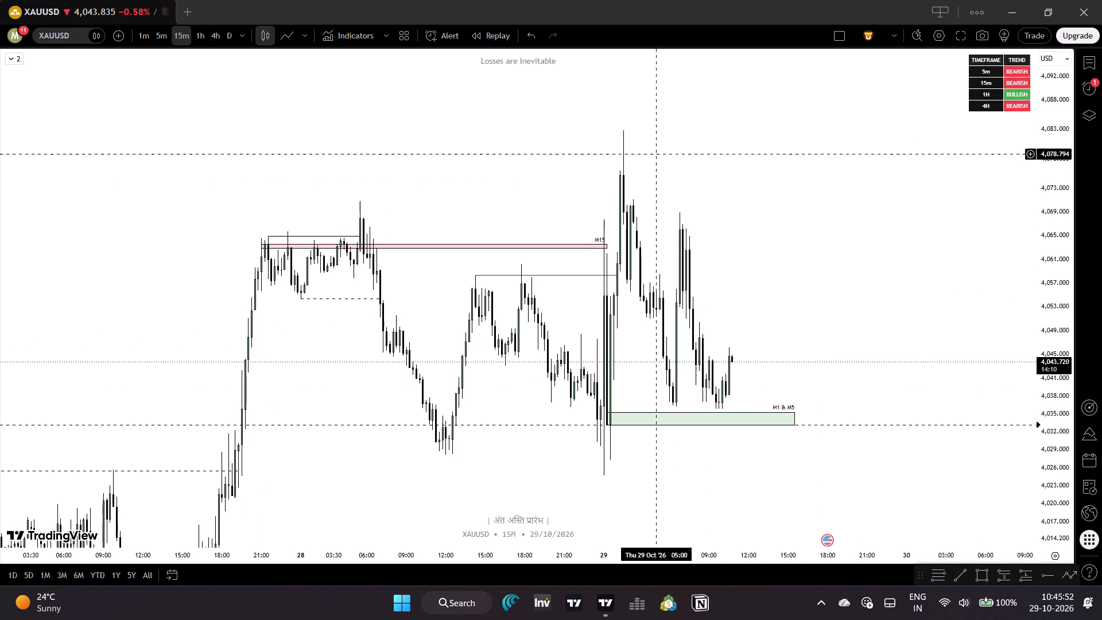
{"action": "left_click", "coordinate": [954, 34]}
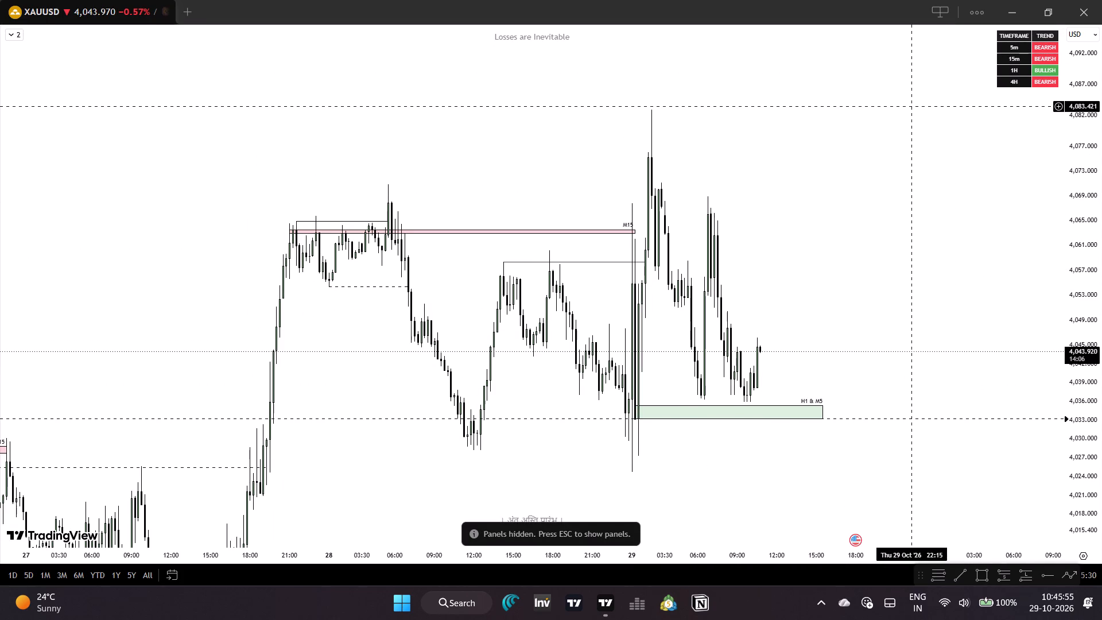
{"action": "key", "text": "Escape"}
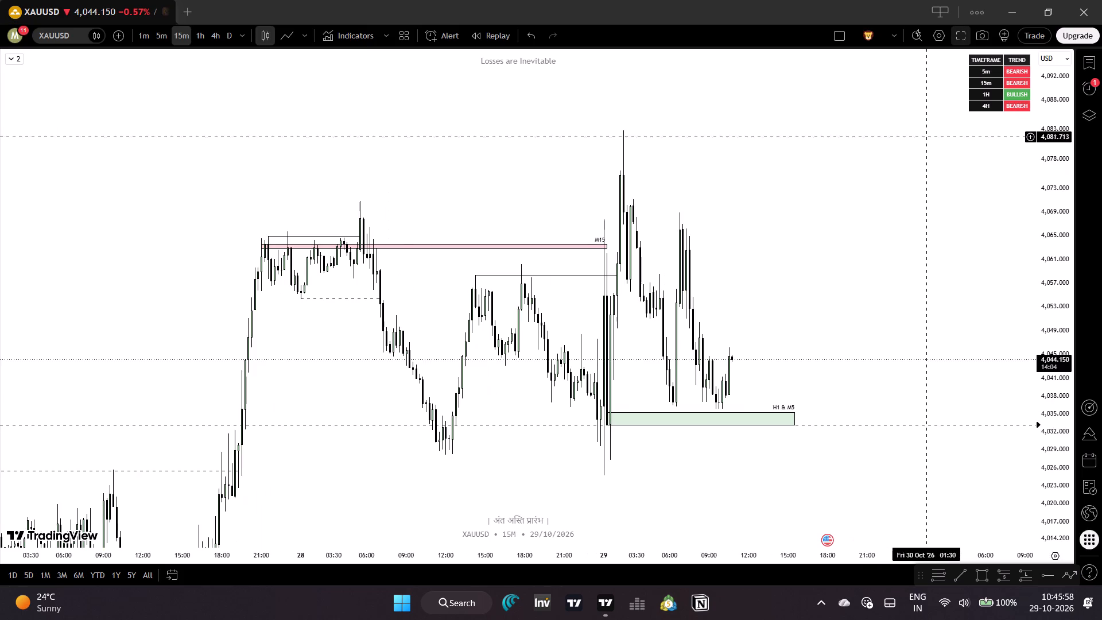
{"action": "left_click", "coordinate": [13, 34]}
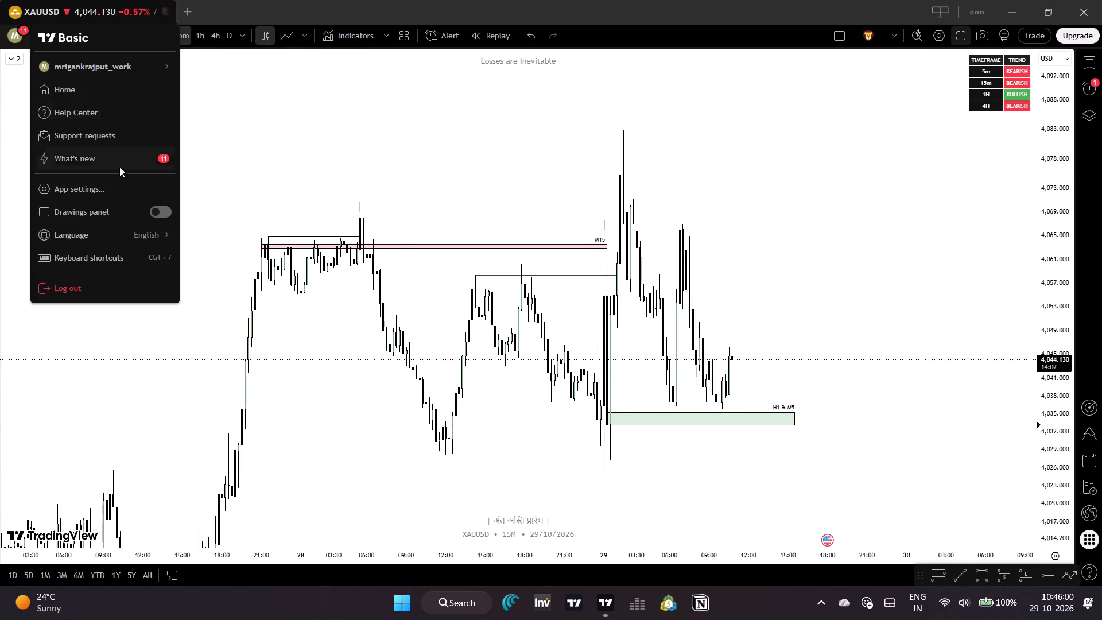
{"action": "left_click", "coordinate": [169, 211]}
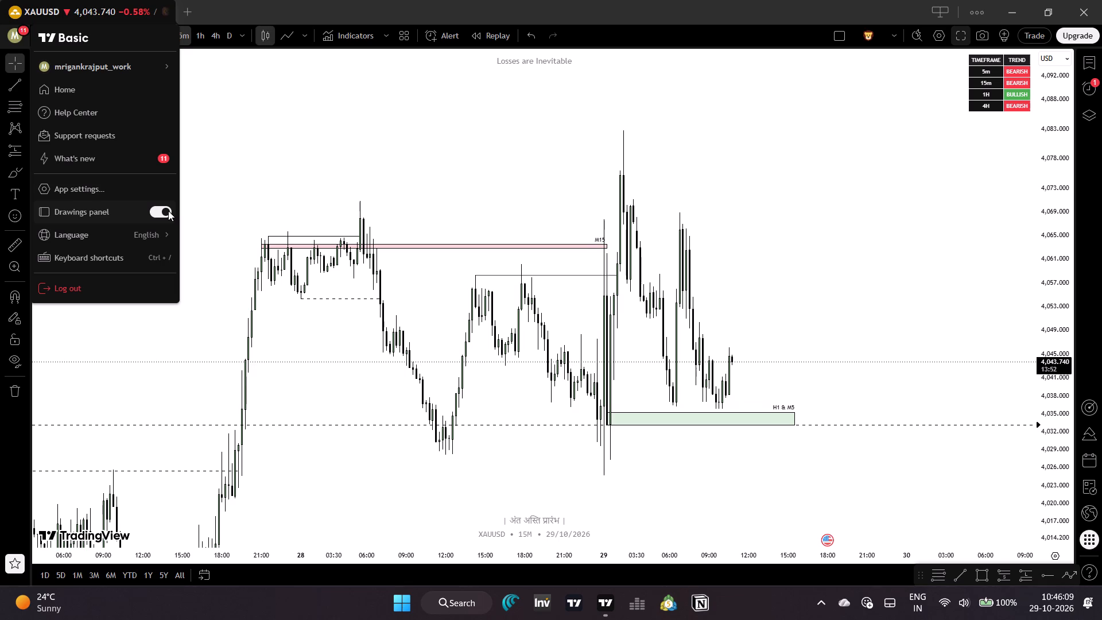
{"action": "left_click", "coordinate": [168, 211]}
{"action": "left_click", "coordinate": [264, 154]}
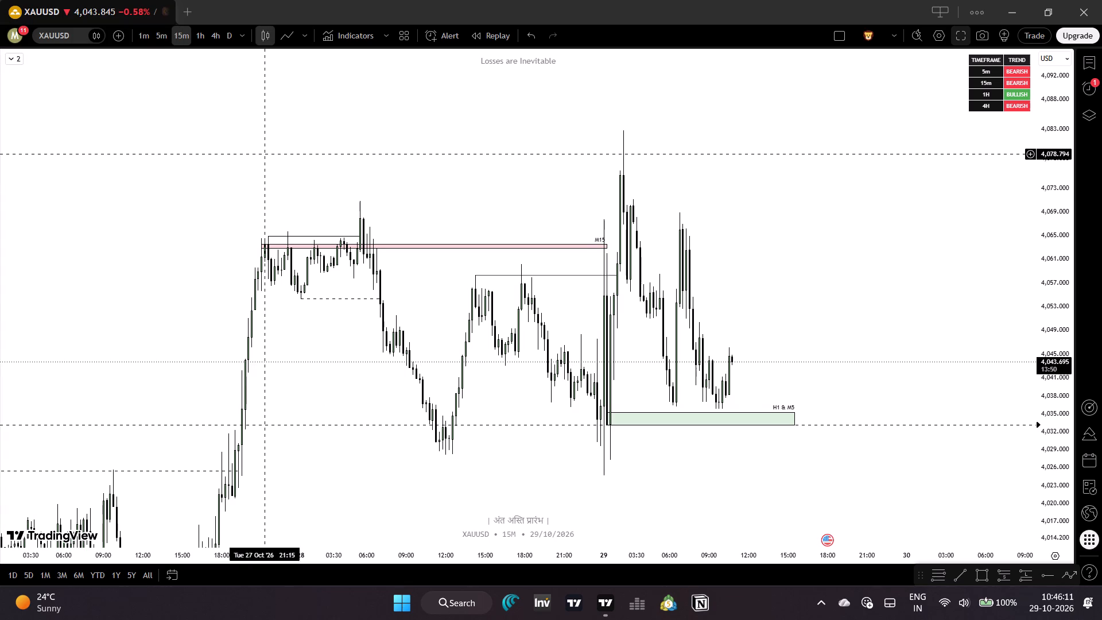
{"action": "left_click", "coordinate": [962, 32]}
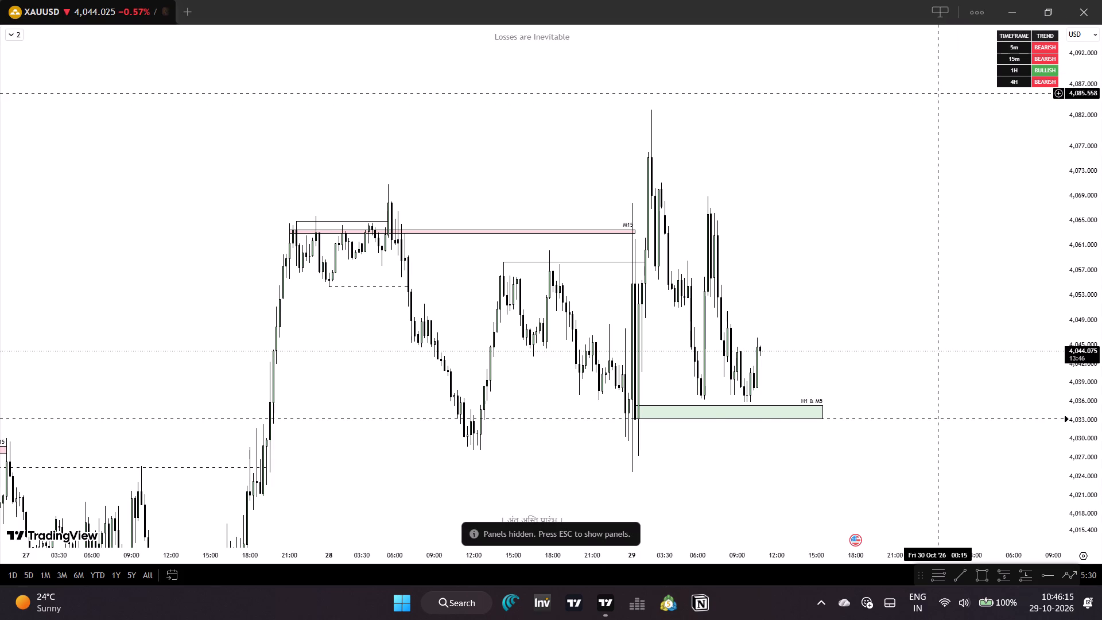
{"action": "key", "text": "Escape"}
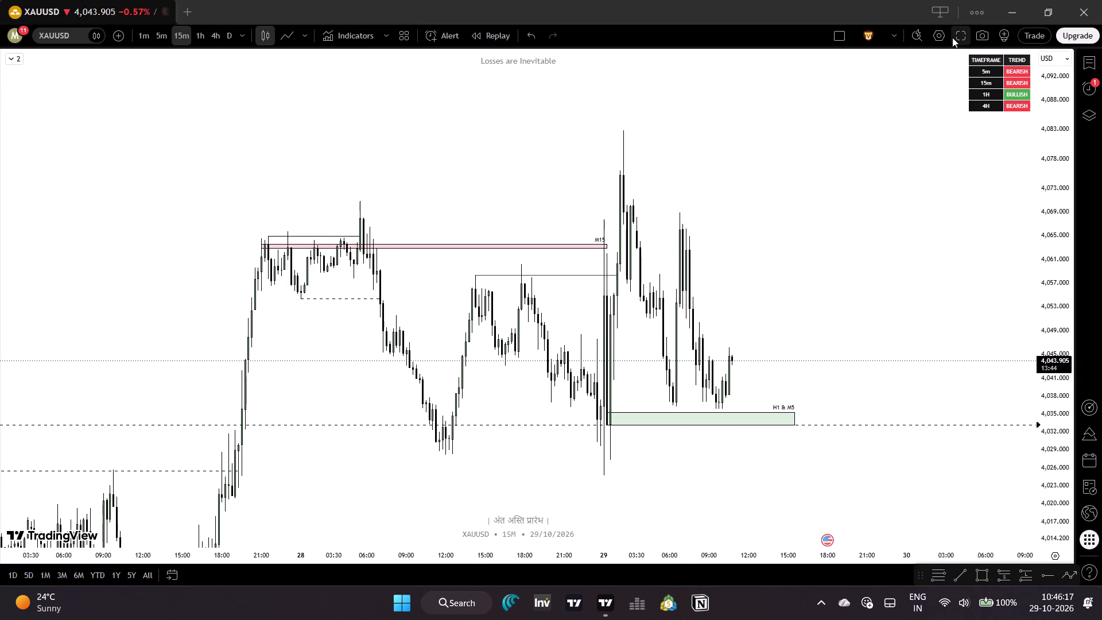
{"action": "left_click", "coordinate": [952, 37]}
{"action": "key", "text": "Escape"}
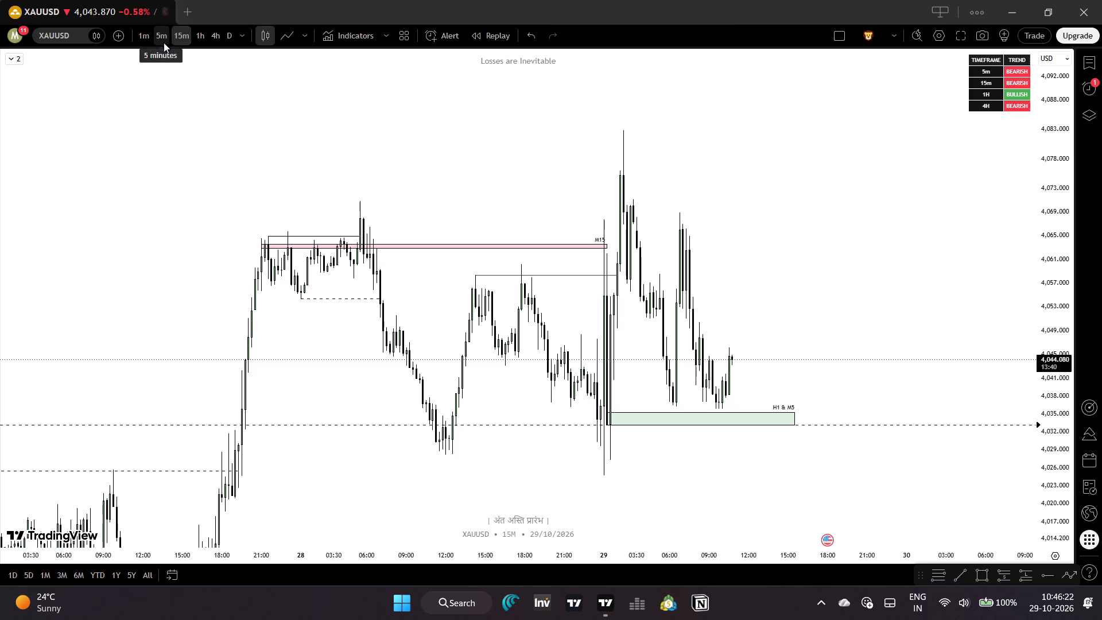
Examine the 5-minute price structure above the H1 & M5 demand zone, including the recent lows near the zone.
{"action": "left_click", "coordinate": [164, 42]}
{"action": "left_click_drag", "start_coordinate": [796, 460], "coordinate": [688, 421]}
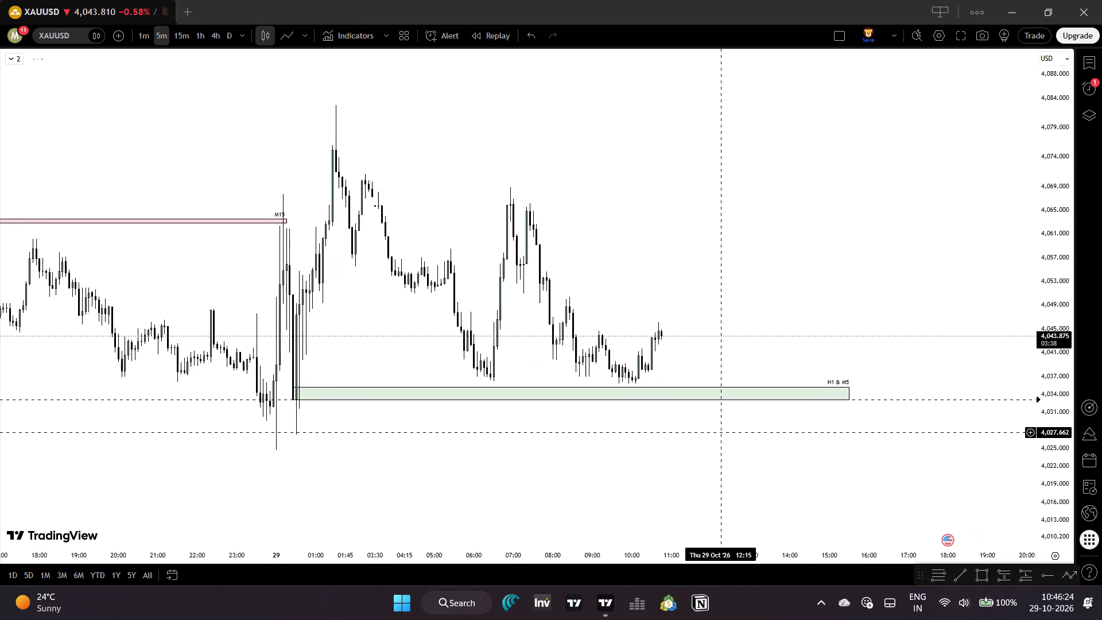
{"action": "left_click_drag", "start_coordinate": [688, 421], "coordinate": [672, 416]}
{"action": "left_click_drag", "start_coordinate": [1050, 483], "coordinate": [1035, 441]}
{"action": "left_click_drag", "start_coordinate": [883, 281], "coordinate": [894, 330]}
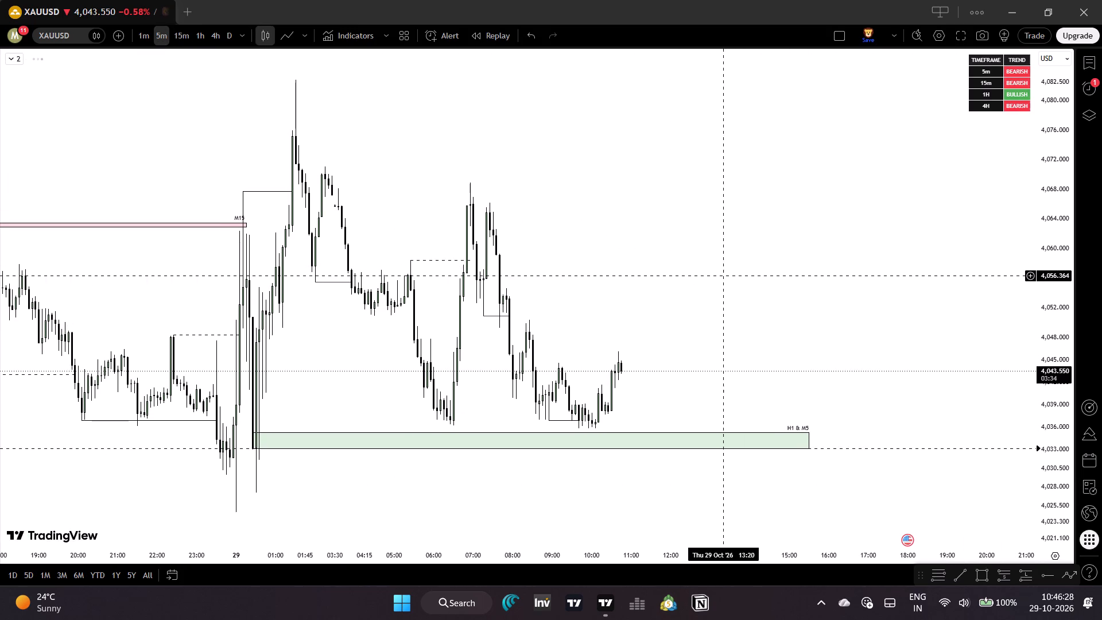
{"action": "left_click_drag", "start_coordinate": [683, 338], "coordinate": [697, 353]}
{"action": "left_click_drag", "start_coordinate": [696, 346], "coordinate": [700, 349]}
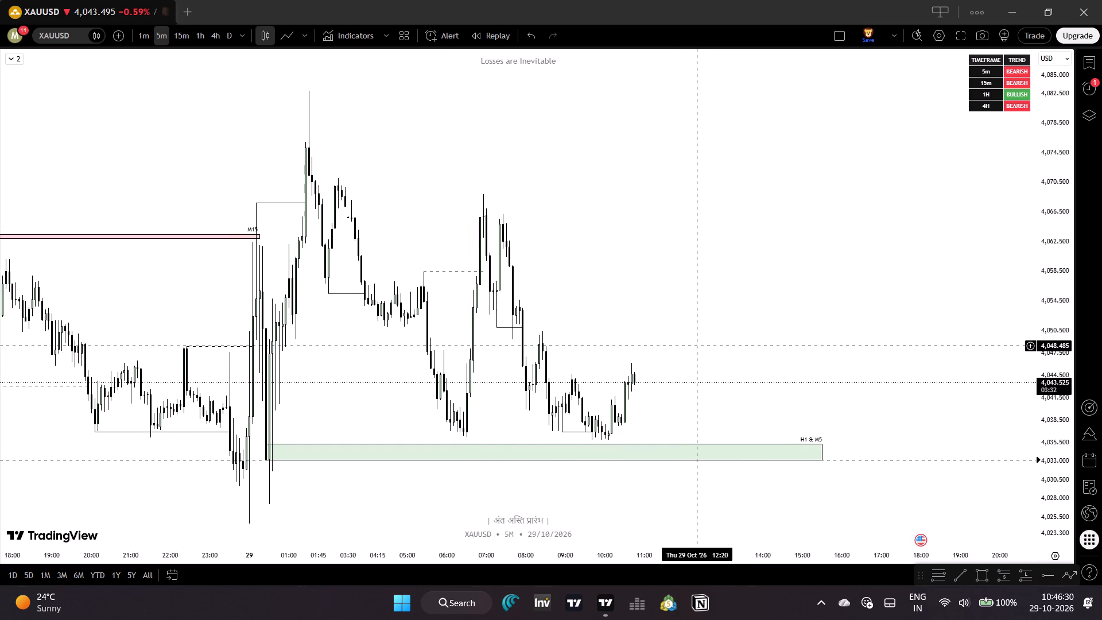
{"action": "left_click_drag", "start_coordinate": [700, 349], "coordinate": [721, 349]}
{"action": "left_click_drag", "start_coordinate": [1051, 313], "coordinate": [1052, 343]}
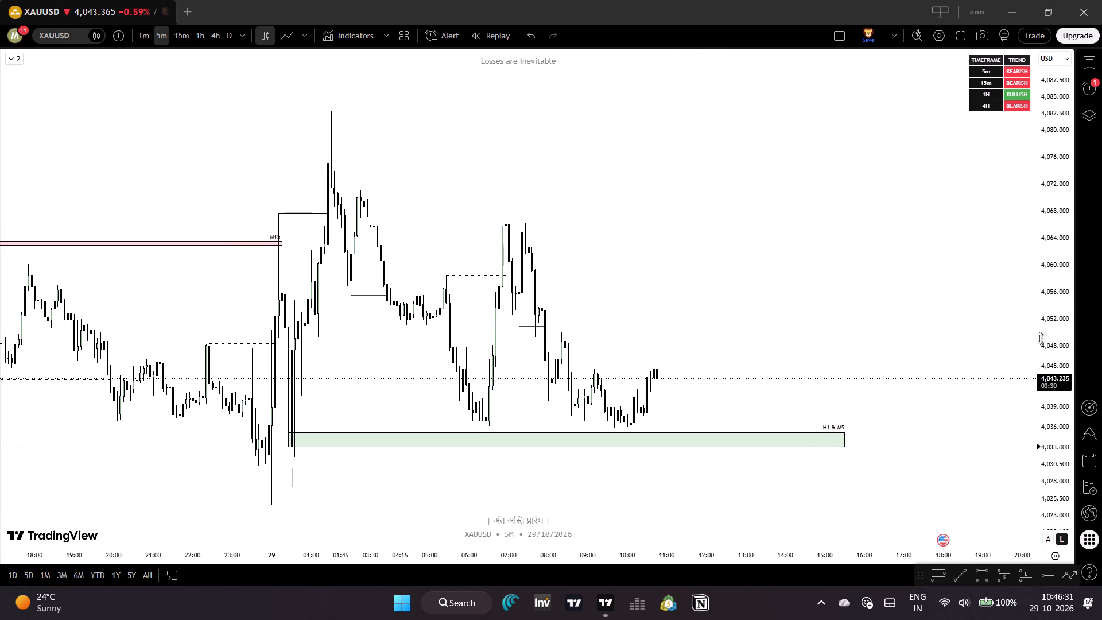
Save the chart layout.
{"action": "left_click", "coordinate": [864, 29]}
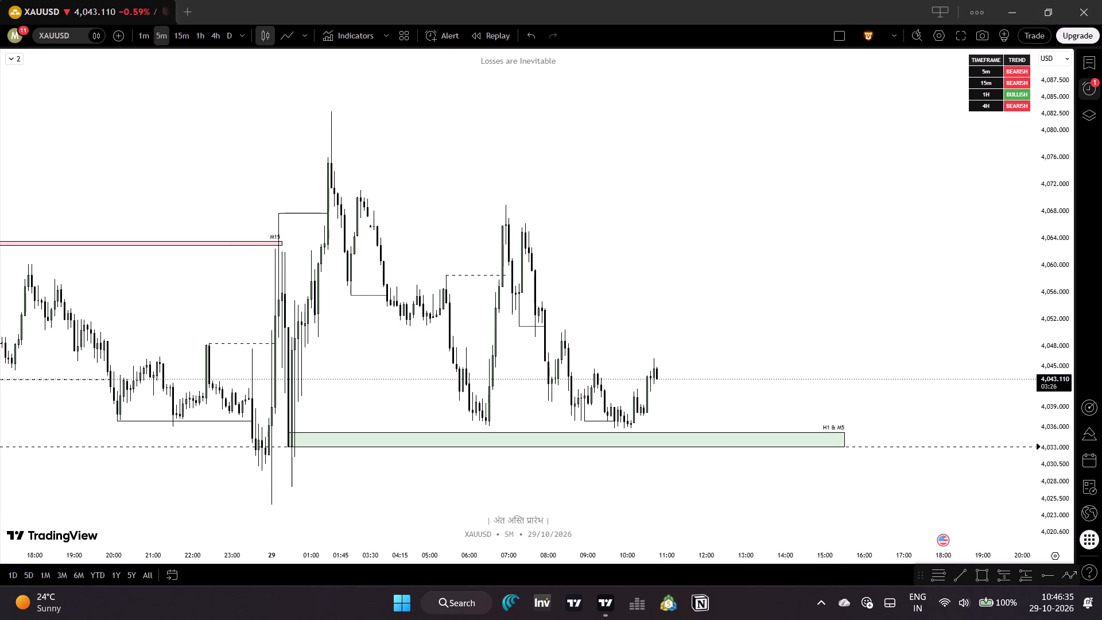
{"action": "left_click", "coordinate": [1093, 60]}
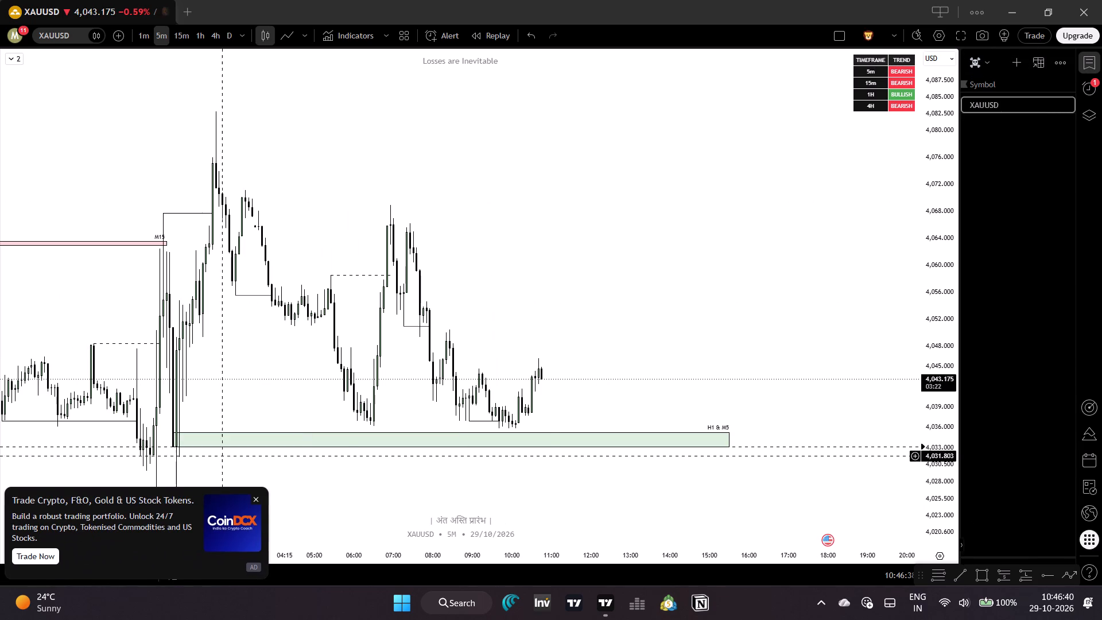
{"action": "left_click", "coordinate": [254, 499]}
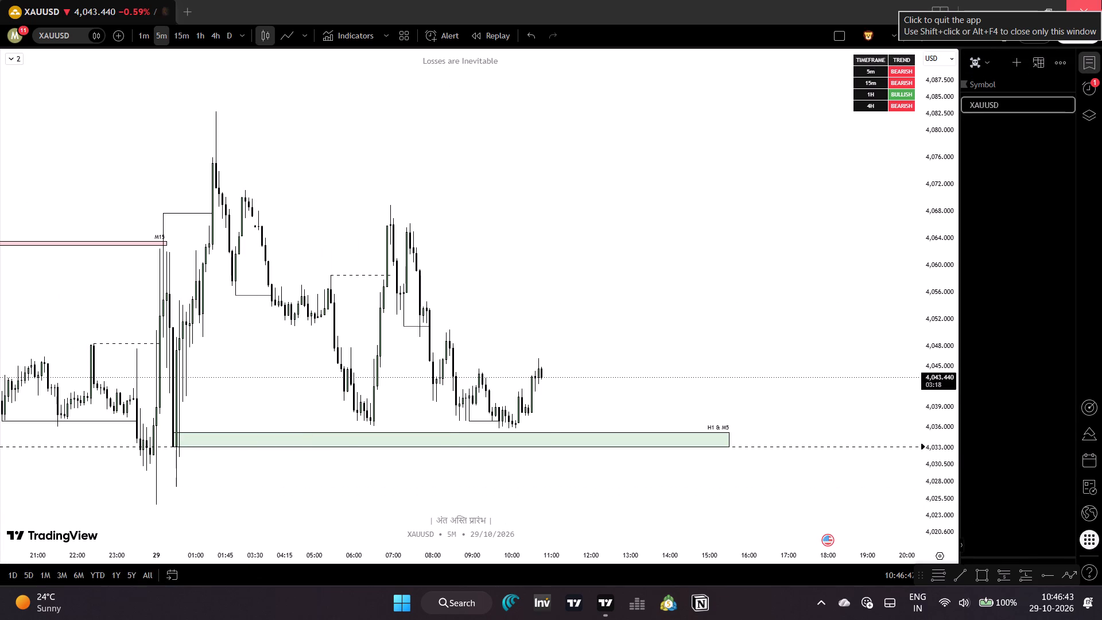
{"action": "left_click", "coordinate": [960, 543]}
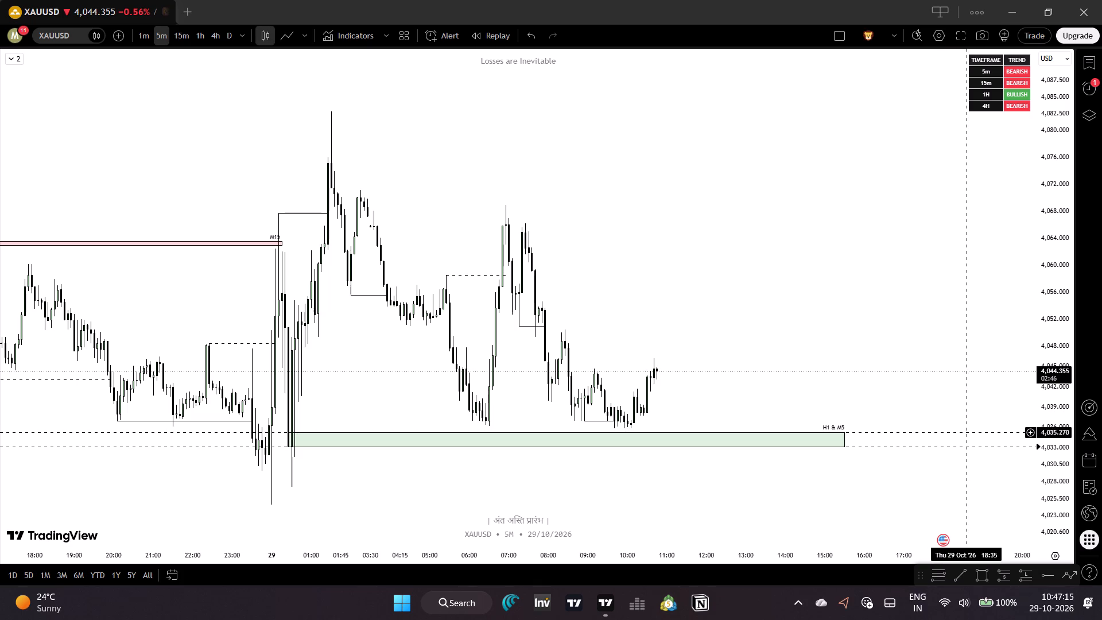
Measure the price height of the H1 & M5 demand zone, then clear the measurement.
{"action": "left_click", "coordinate": [966, 432], "text": "shift"}
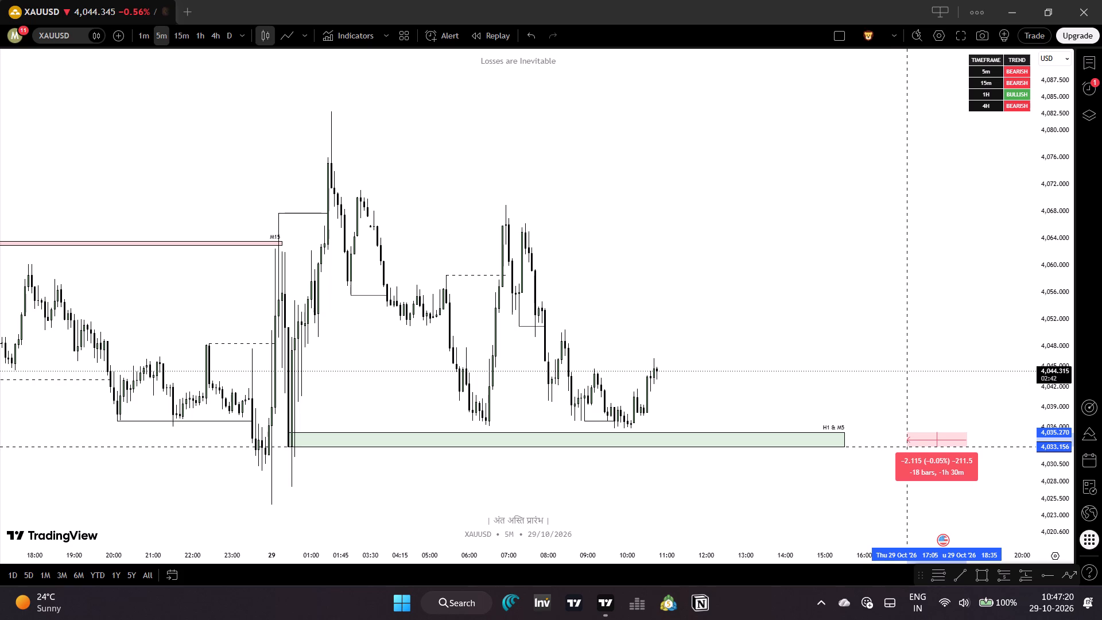
{"action": "left_click", "coordinate": [906, 447]}
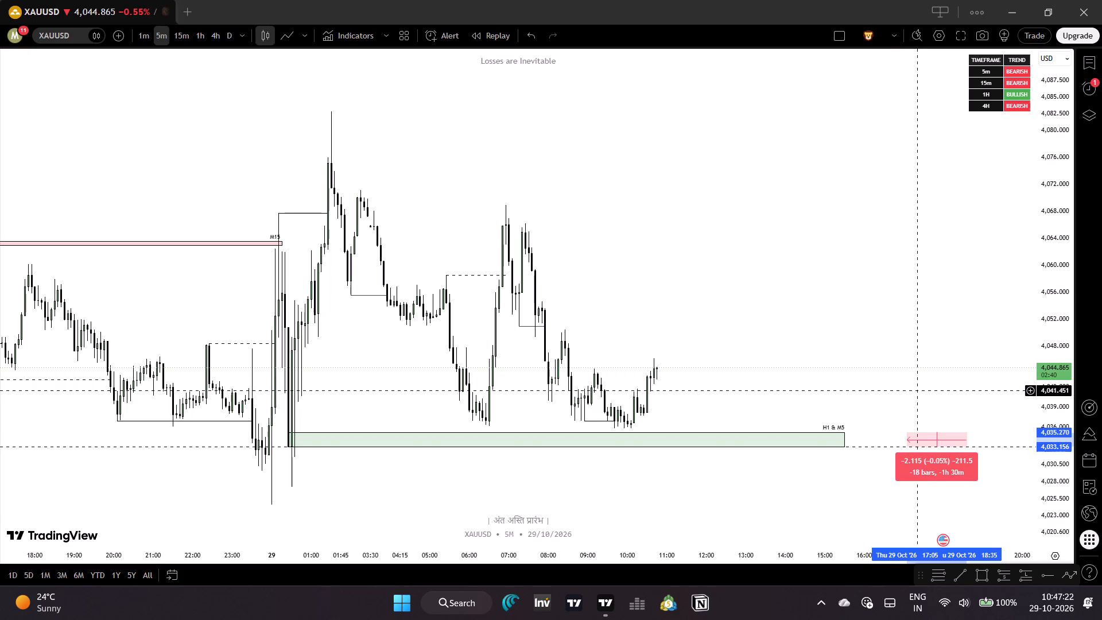
{"action": "left_click", "coordinate": [918, 386]}
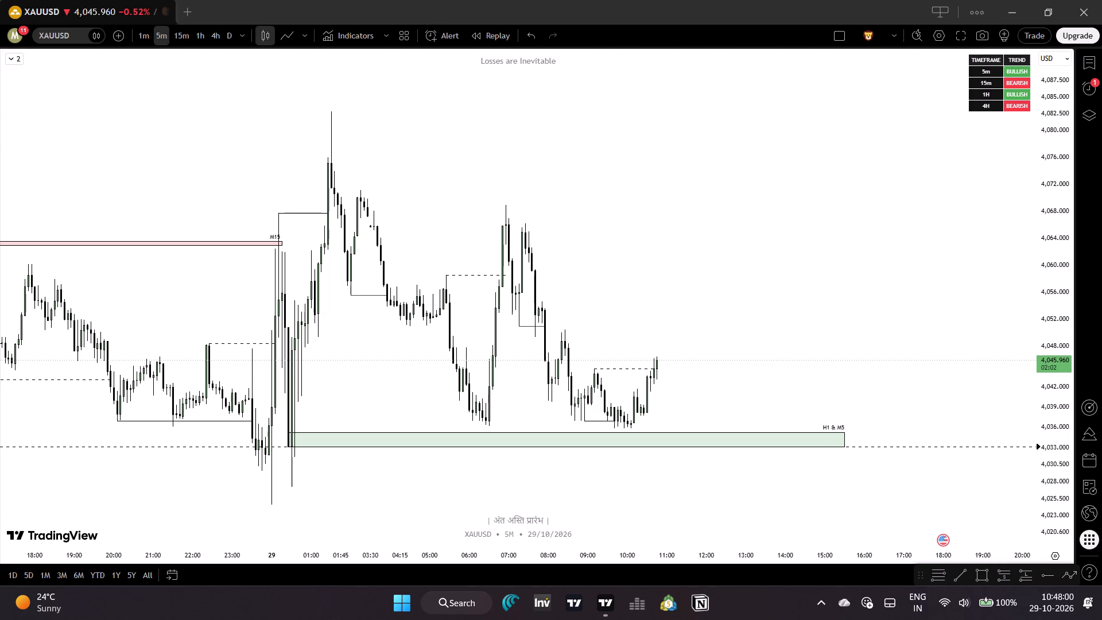
On the 15-minute chart, apply the H1 drawing template to the H1 & M5 demand zone.
{"action": "left_click", "coordinate": [187, 37]}
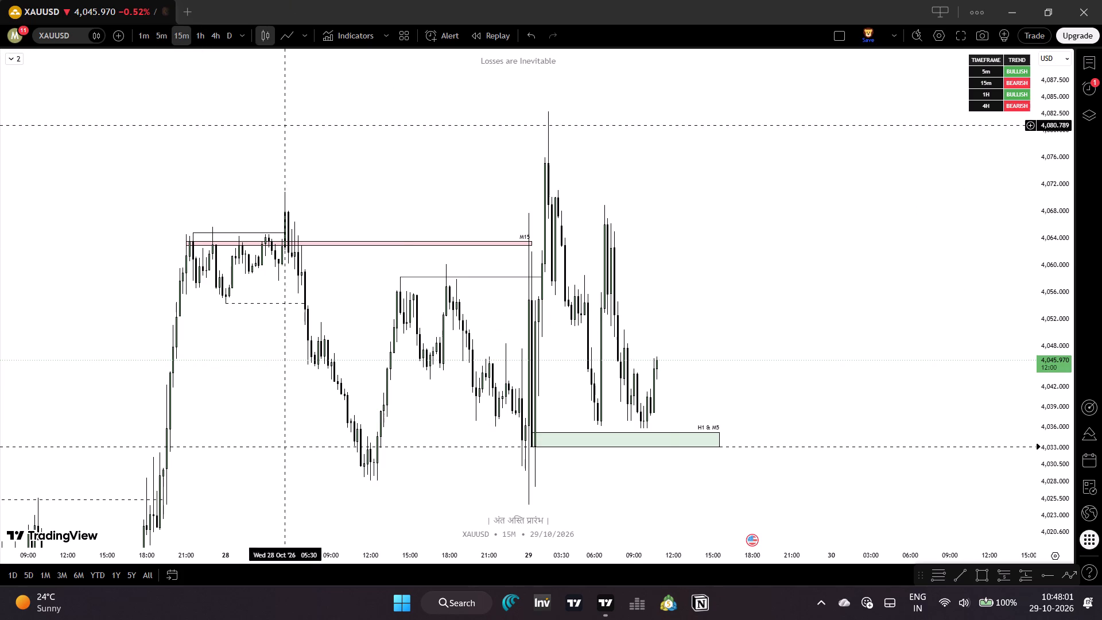
{"action": "left_click_drag", "start_coordinate": [1062, 300], "coordinate": [1060, 375]}
{"action": "left_click_drag", "start_coordinate": [721, 263], "coordinate": [810, 273]}
{"action": "left_click", "coordinate": [799, 416]}
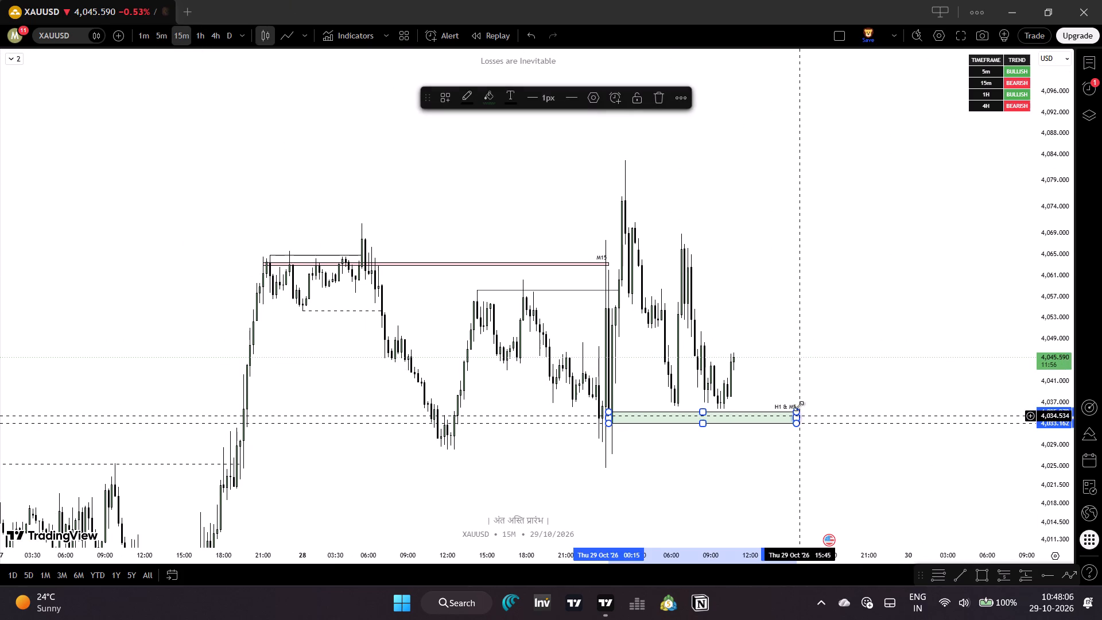
{"action": "left_click", "coordinate": [448, 100]}
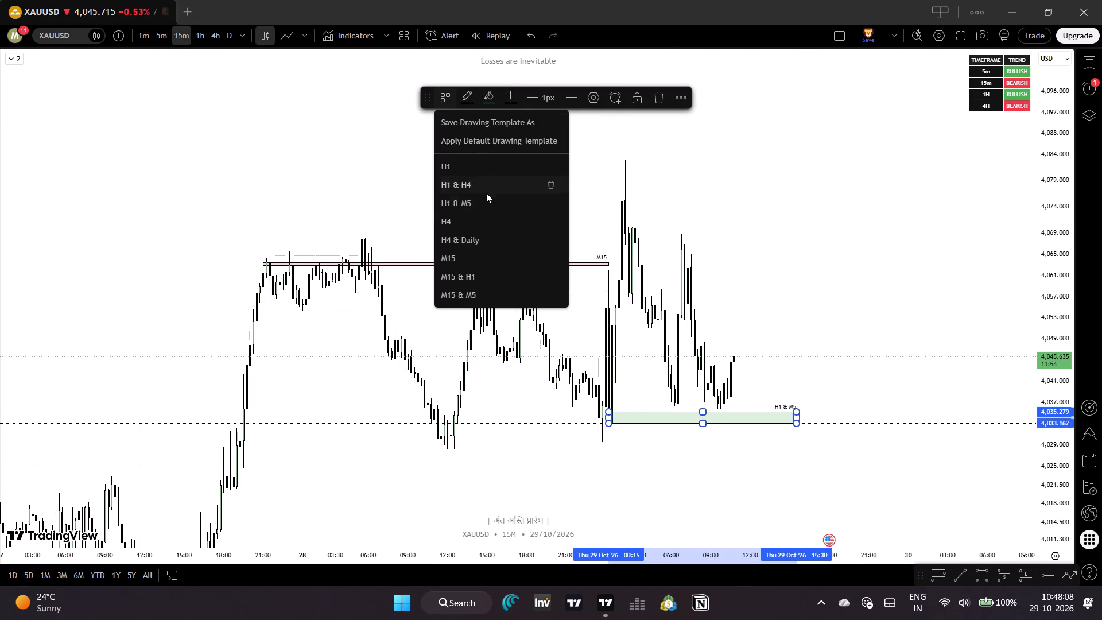
{"action": "left_click", "coordinate": [498, 172]}
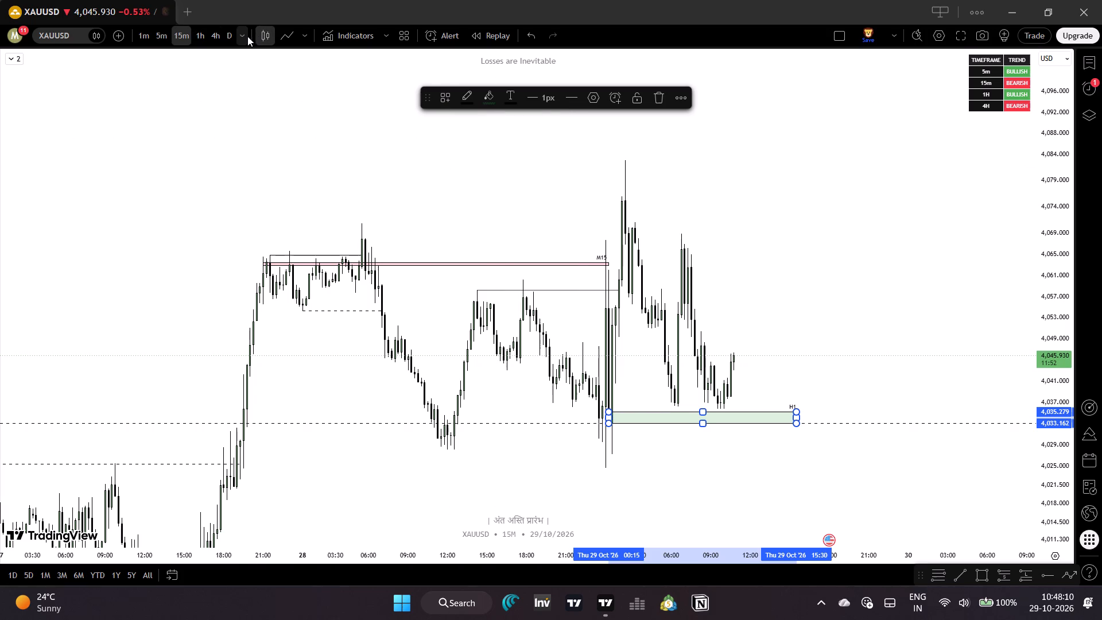
Remove the 5-minute and 1-minute intervals from the favourite timeframes.
{"action": "left_click", "coordinate": [245, 36]}
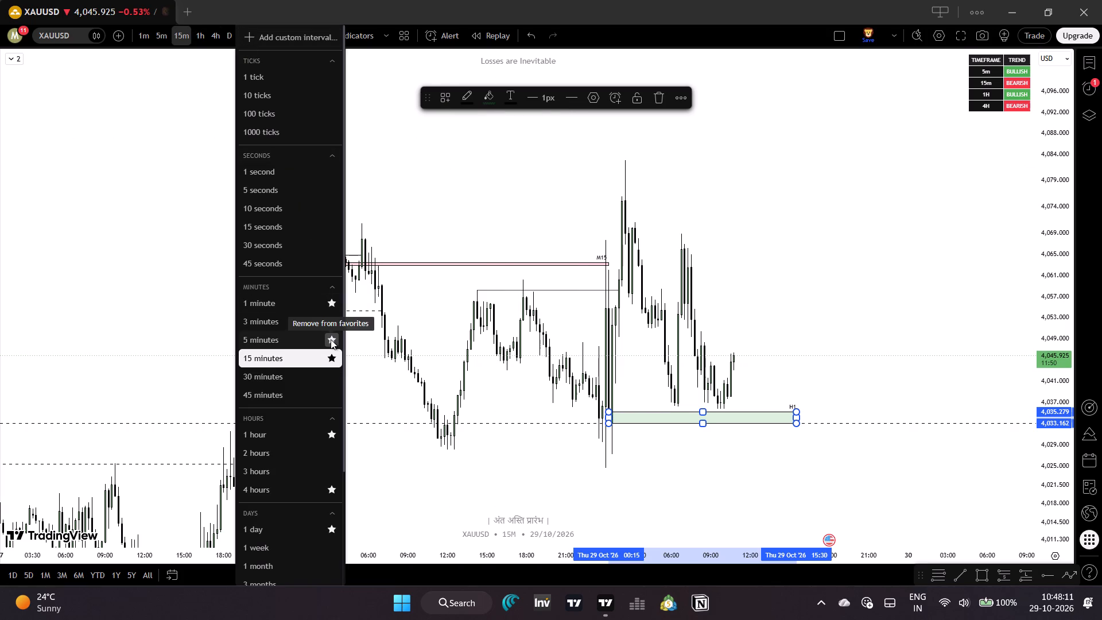
{"action": "left_click", "coordinate": [331, 339]}
{"action": "left_click", "coordinate": [332, 299]}
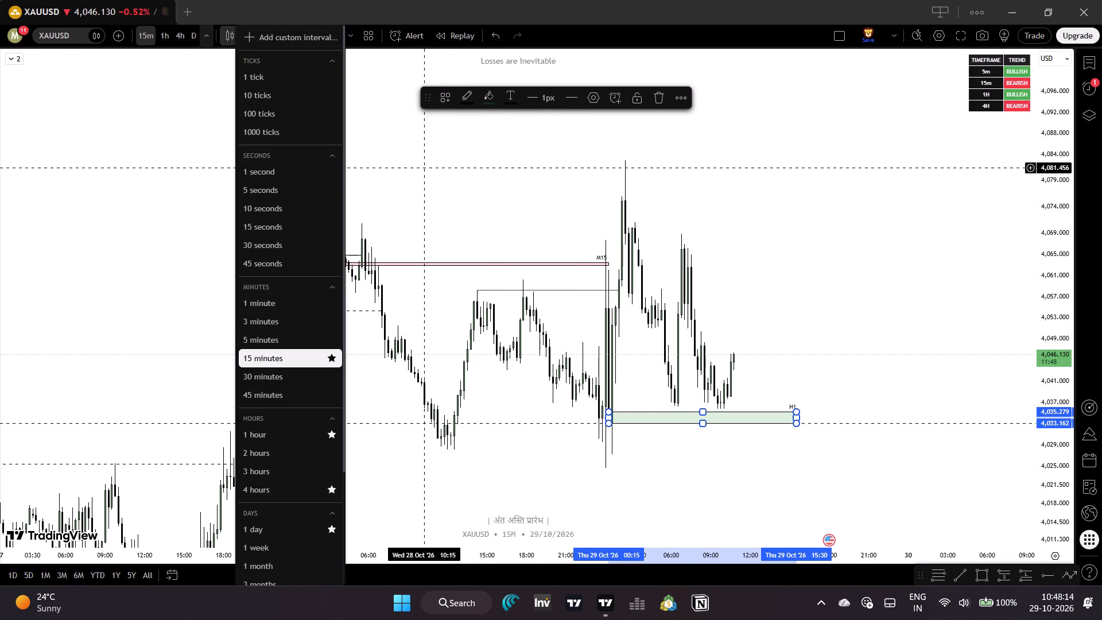
{"action": "left_click", "coordinate": [425, 168]}
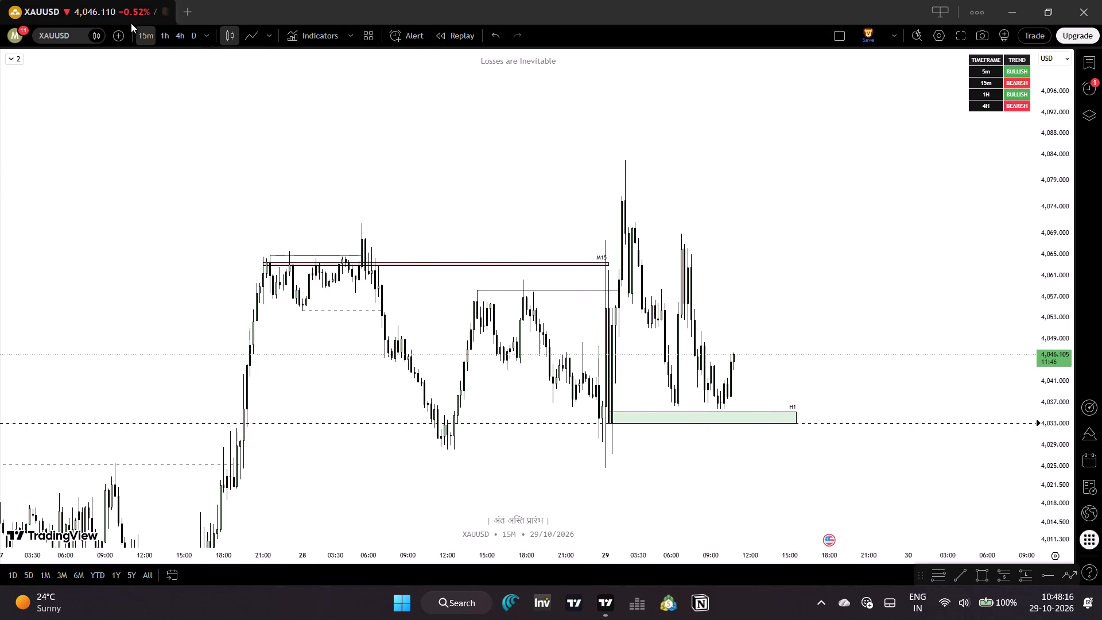
On the 1-hour chart, raise the top edge of the lower H1 demand zone to about 3,996.96.
{"action": "left_click", "coordinate": [164, 38]}
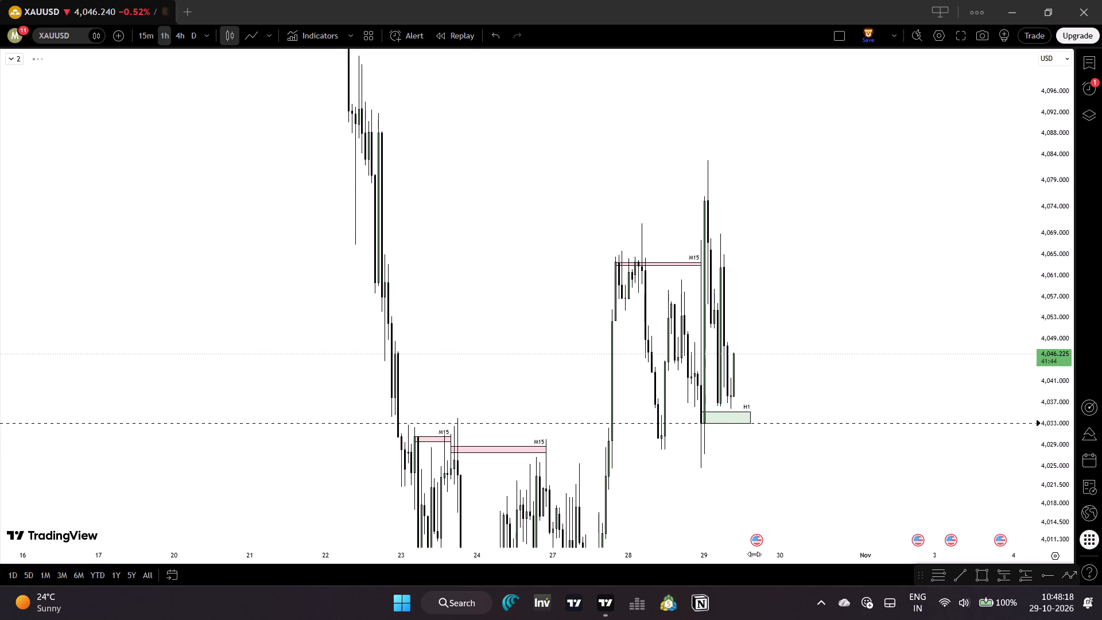
{"action": "left_click_drag", "start_coordinate": [754, 554], "coordinate": [559, 533]}
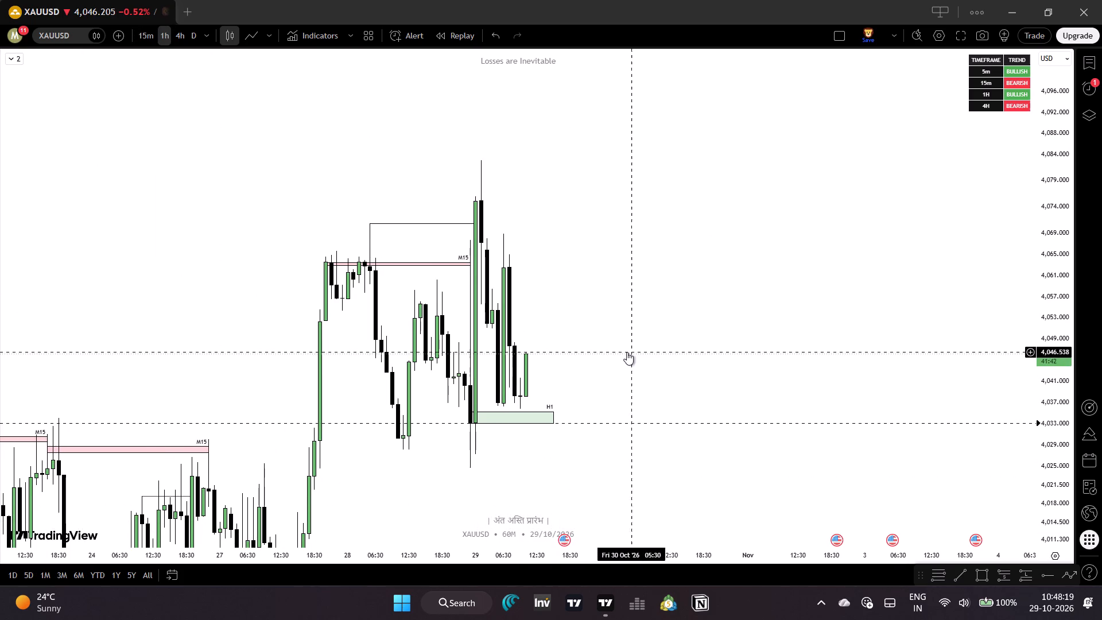
{"action": "left_click_drag", "start_coordinate": [625, 352], "coordinate": [728, 355]}
{"action": "left_click_drag", "start_coordinate": [1053, 329], "coordinate": [1049, 370]}
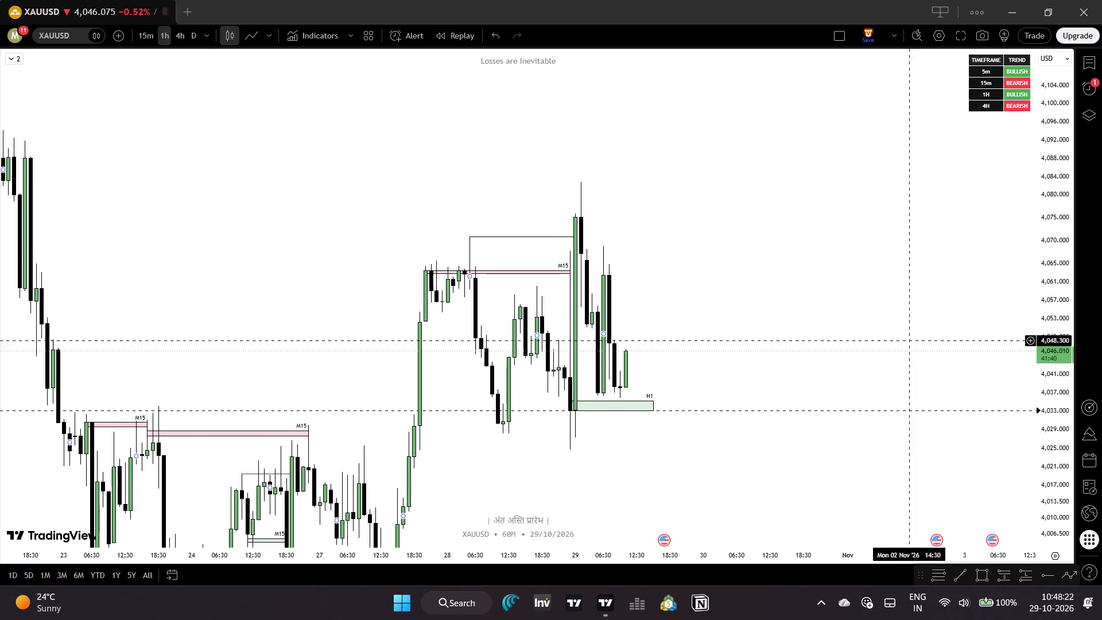
{"action": "left_click_drag", "start_coordinate": [835, 350], "coordinate": [888, 337]}
{"action": "left_click_drag", "start_coordinate": [836, 321], "coordinate": [834, 241]}
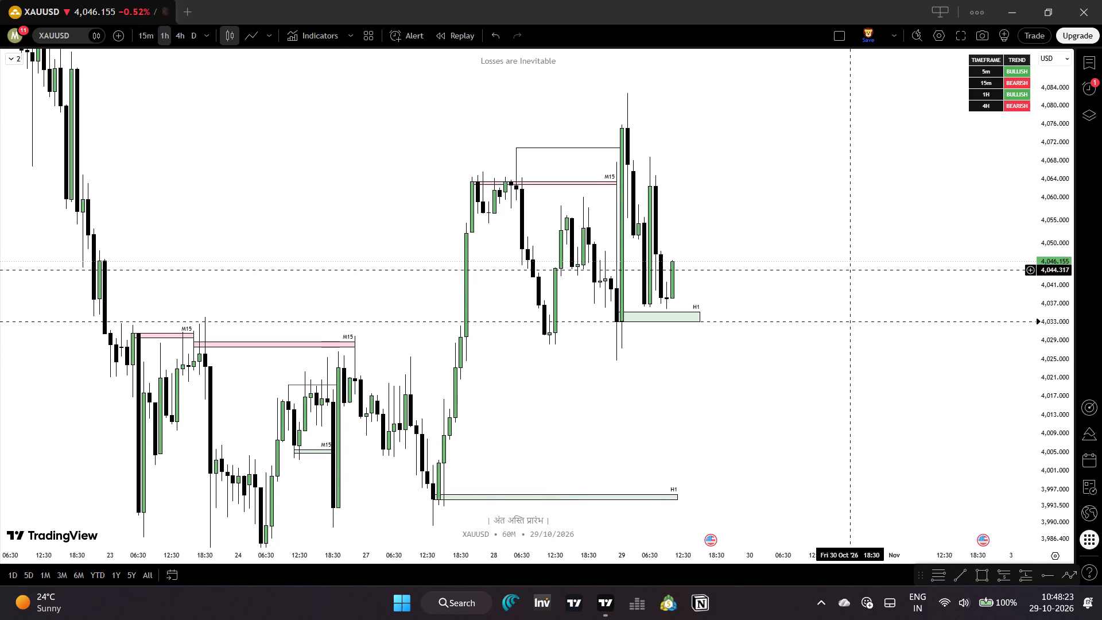
{"action": "left_click_drag", "start_coordinate": [767, 475], "coordinate": [716, 352]}
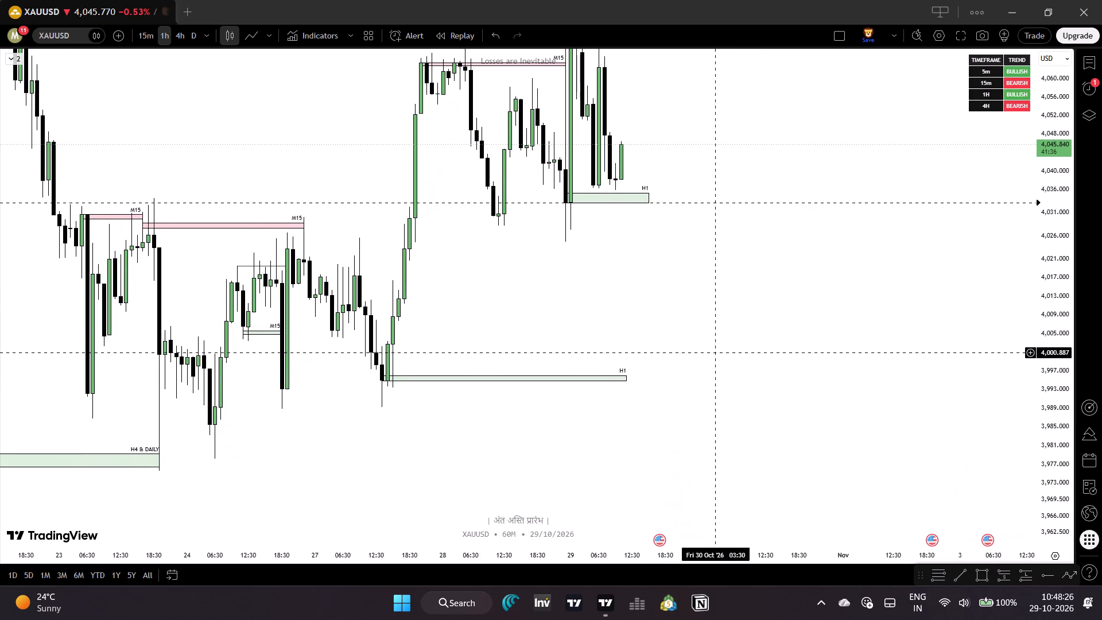
{"action": "left_click_drag", "start_coordinate": [1044, 507], "coordinate": [1016, 373]}
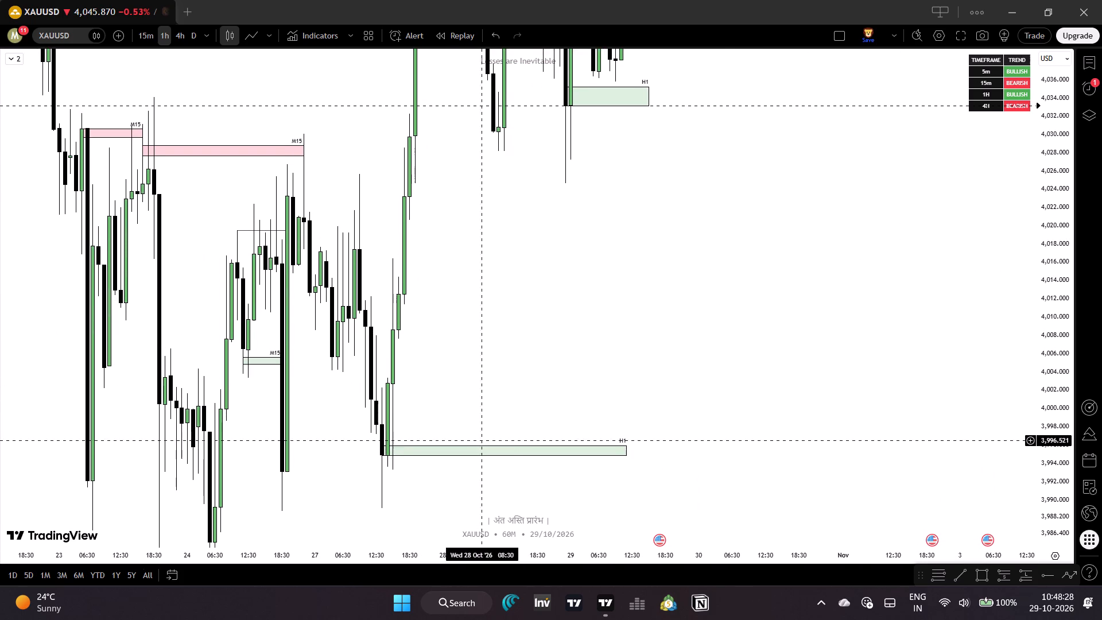
{"action": "left_click_drag", "start_coordinate": [505, 444], "coordinate": [523, 436]}
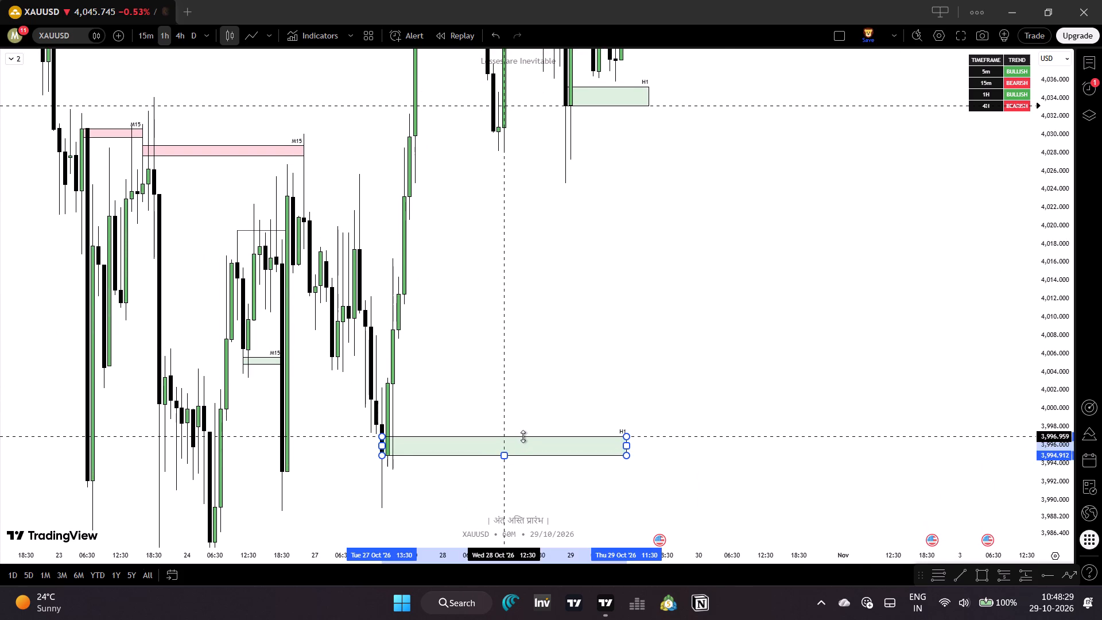
{"action": "left_click_drag", "start_coordinate": [523, 436], "coordinate": [530, 439]}
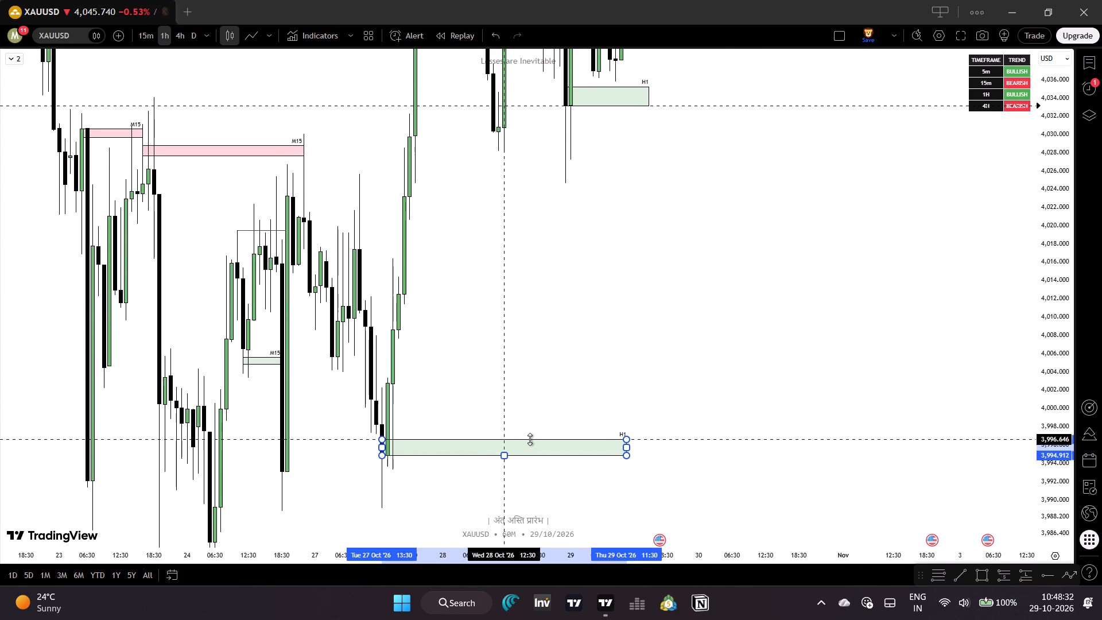
{"action": "left_click_drag", "start_coordinate": [530, 439], "coordinate": [545, 438]}
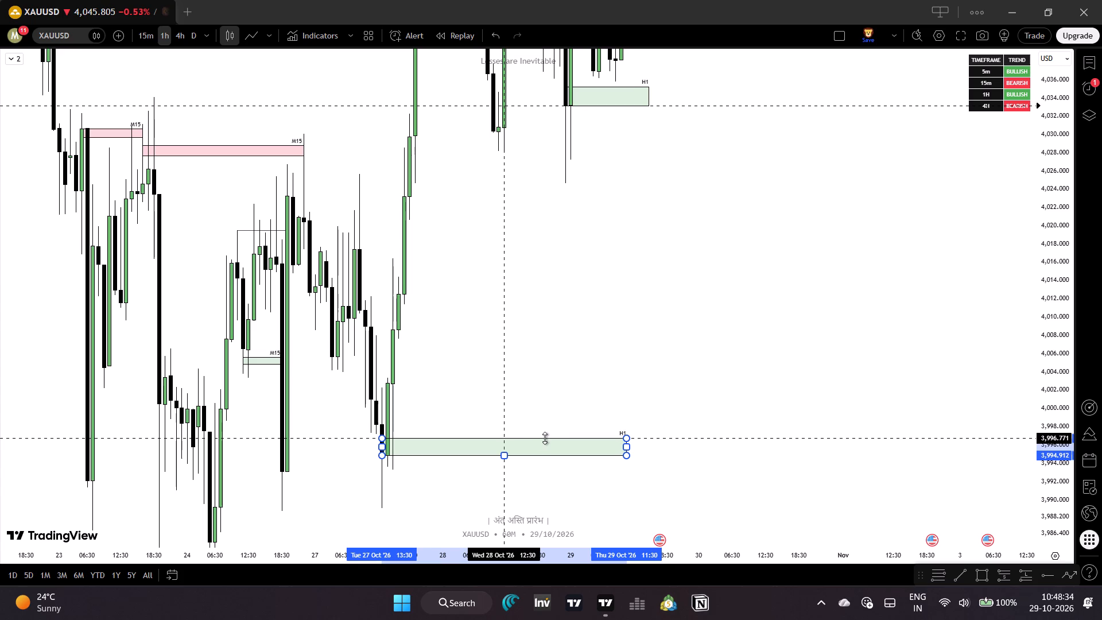
{"action": "left_click_drag", "start_coordinate": [545, 438], "coordinate": [562, 437]}
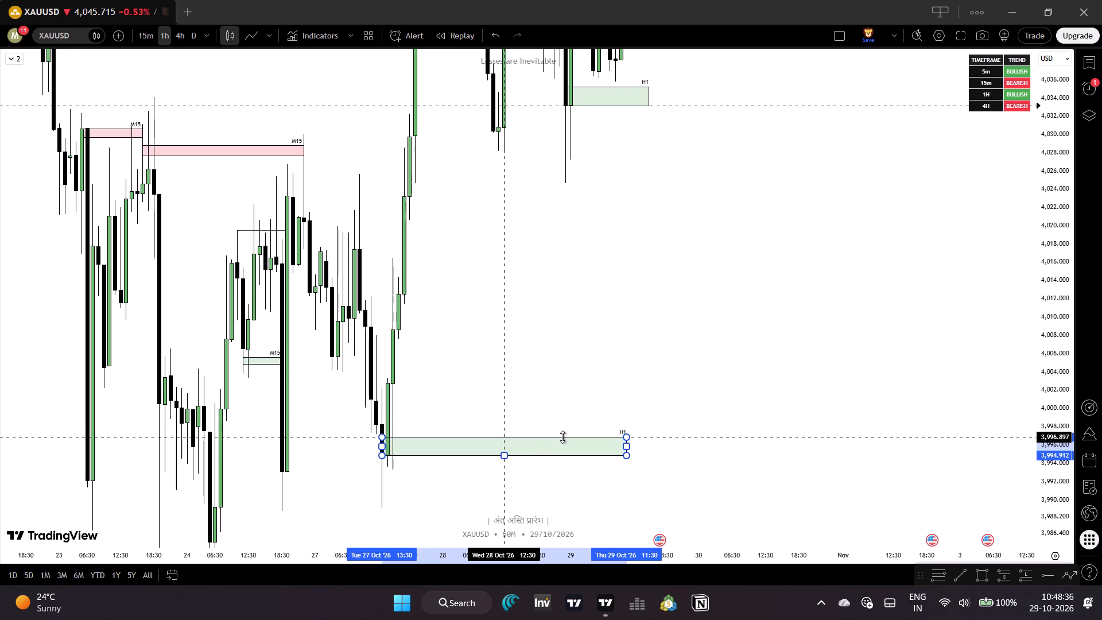
{"action": "left_click_drag", "start_coordinate": [562, 437], "coordinate": [575, 436]}
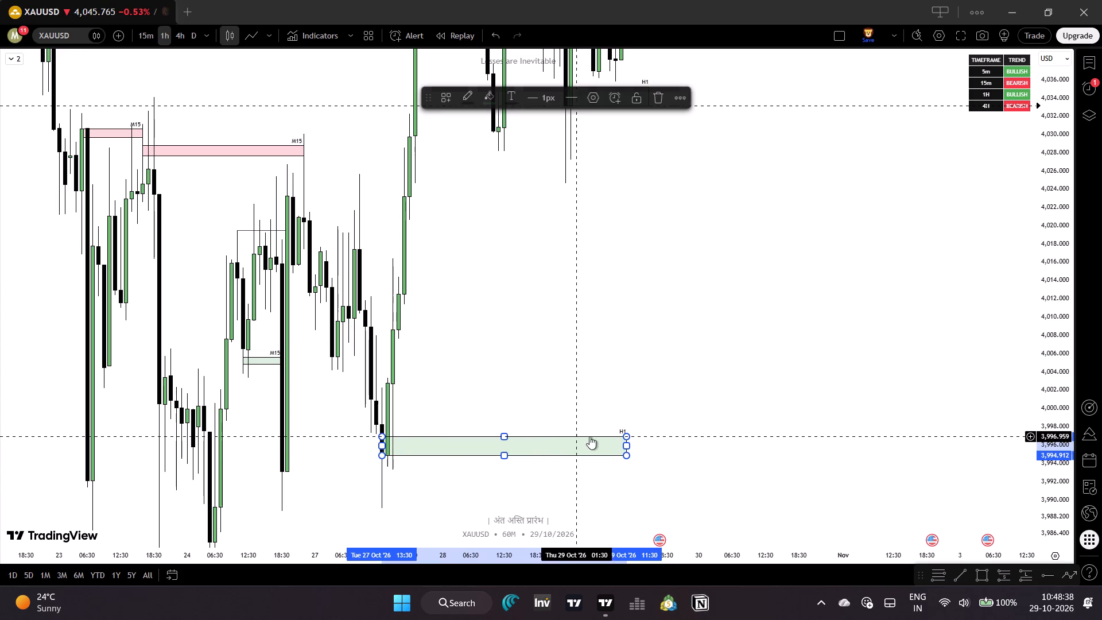
Extend the right edge of the lower H1 demand zone to about midday on 30 October.
{"action": "left_click_drag", "start_coordinate": [627, 446], "coordinate": [786, 461]}
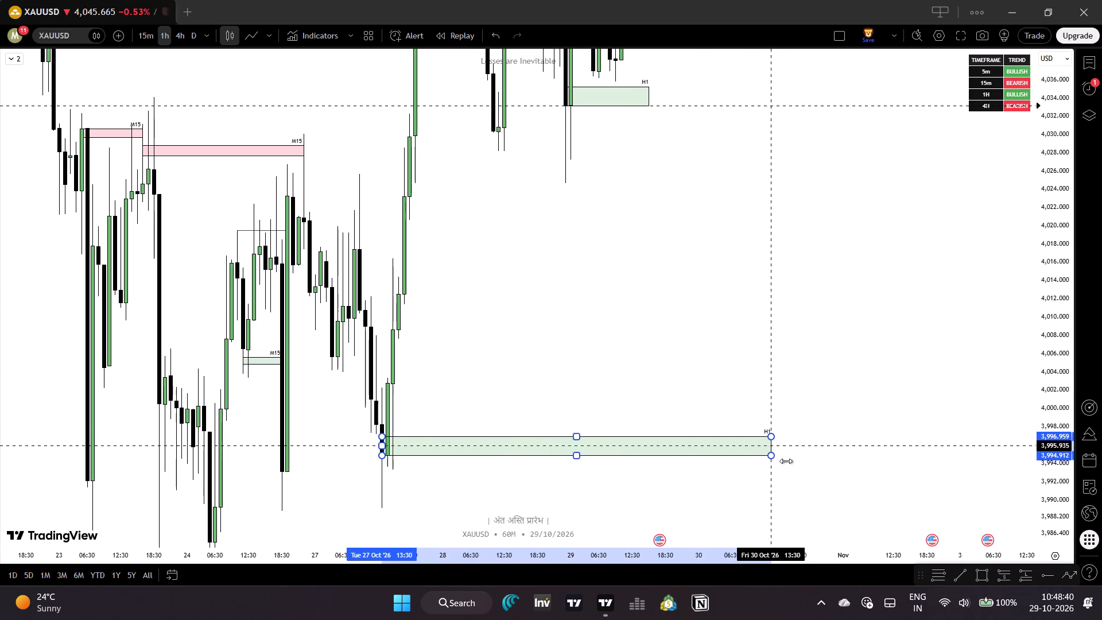
{"action": "left_click_drag", "start_coordinate": [786, 461], "coordinate": [864, 464]}
{"action": "left_click_drag", "start_coordinate": [808, 362], "coordinate": [767, 392]}
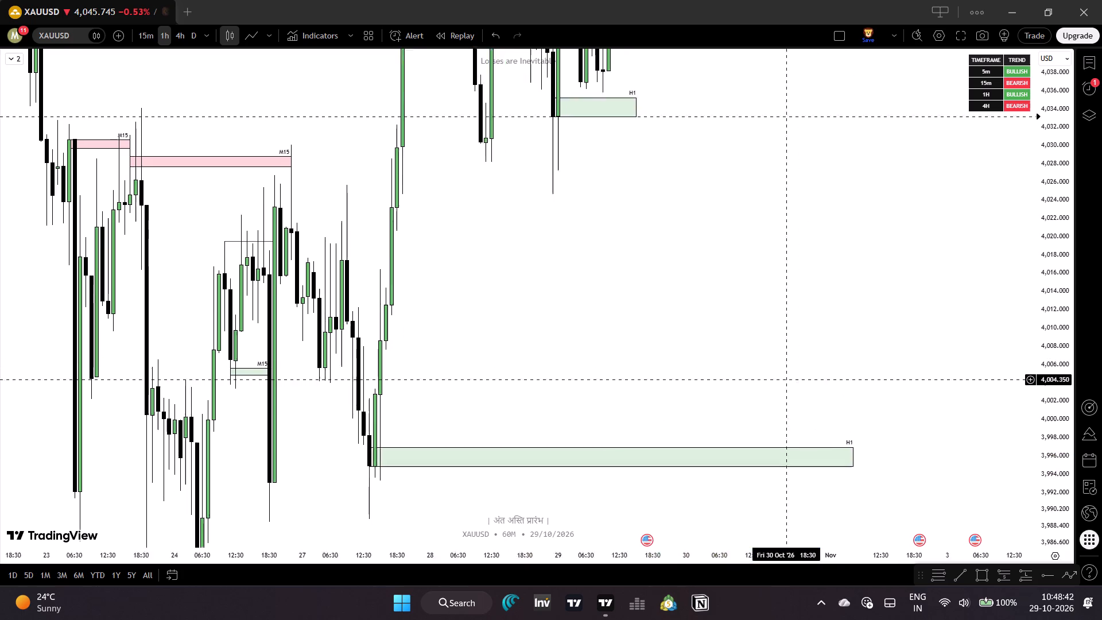
{"action": "left_click_drag", "start_coordinate": [767, 392], "coordinate": [690, 443]}
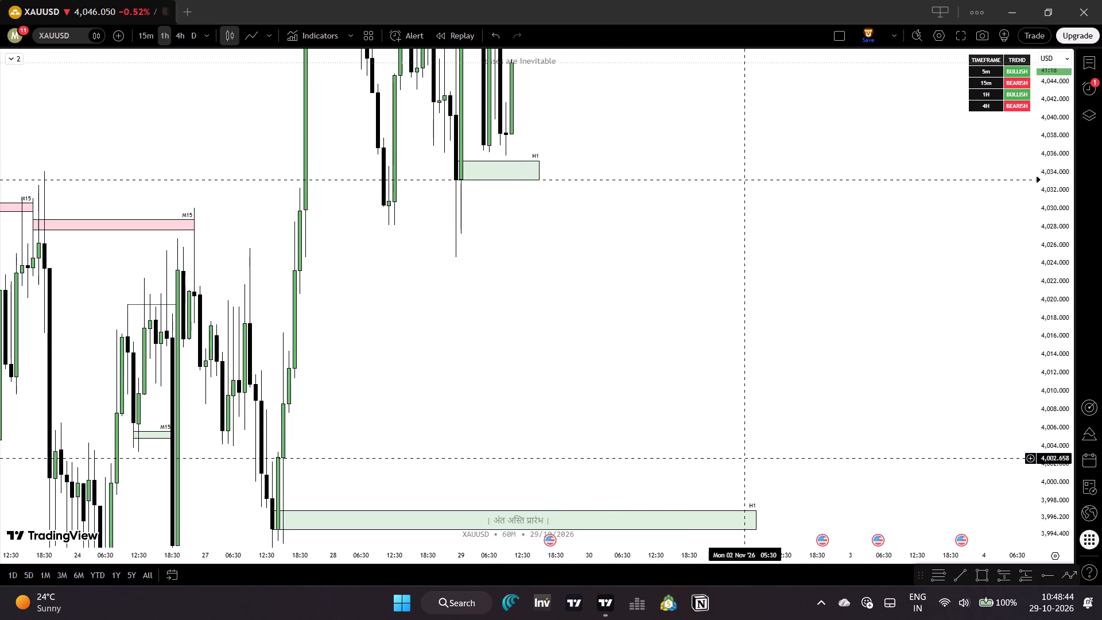
{"action": "left_click_drag", "start_coordinate": [759, 522], "coordinate": [653, 520]}
{"action": "left_click", "coordinate": [653, 520]}
Extend the right edge of the upper H1 demand zone, just above 4,033, to the start of 30 October.
{"action": "left_click_drag", "start_coordinate": [725, 472], "coordinate": [734, 521]}
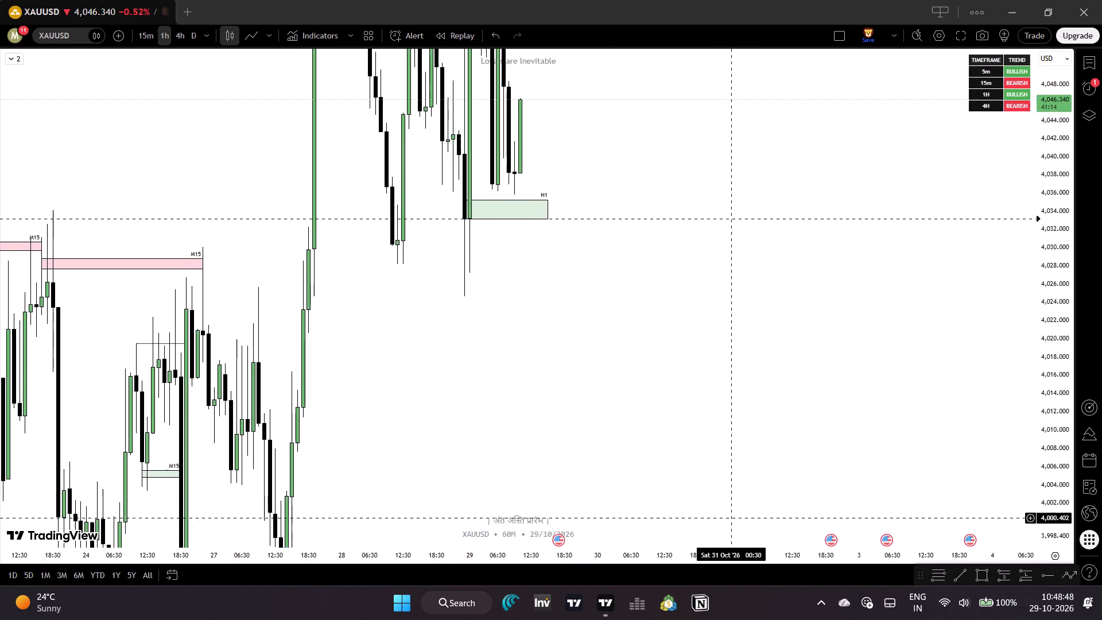
{"action": "left_click_drag", "start_coordinate": [734, 521], "coordinate": [736, 539]}
{"action": "left_click_drag", "start_coordinate": [737, 445], "coordinate": [756, 619]}
{"action": "left_click_drag", "start_coordinate": [744, 435], "coordinate": [747, 573]}
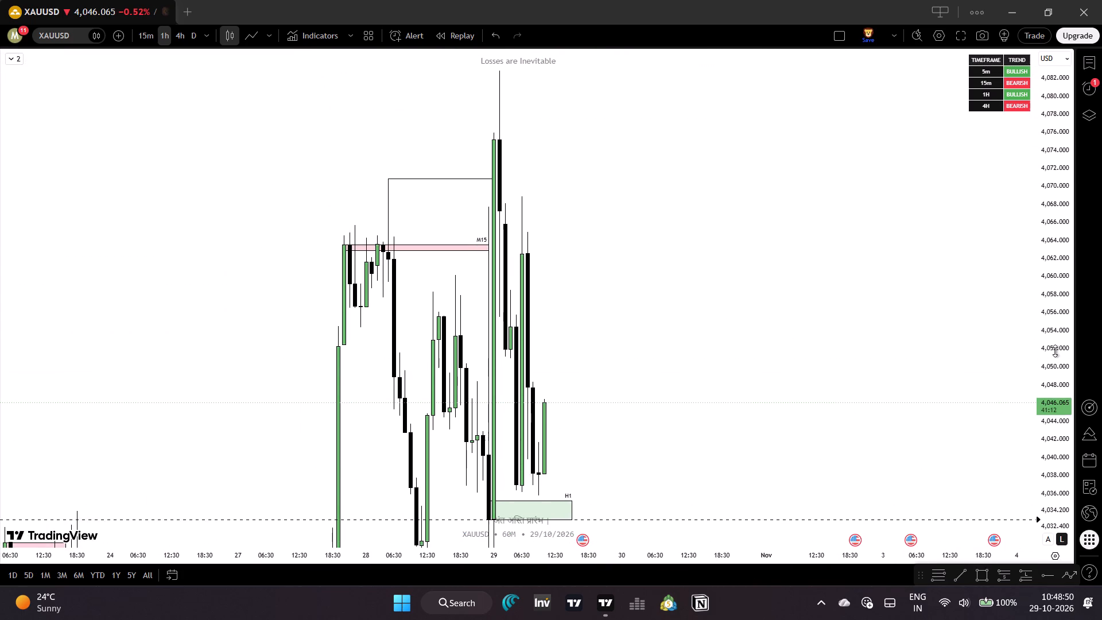
{"action": "left_click_drag", "start_coordinate": [1050, 367], "coordinate": [1018, 459]}
{"action": "left_click_drag", "start_coordinate": [784, 368], "coordinate": [853, 383]}
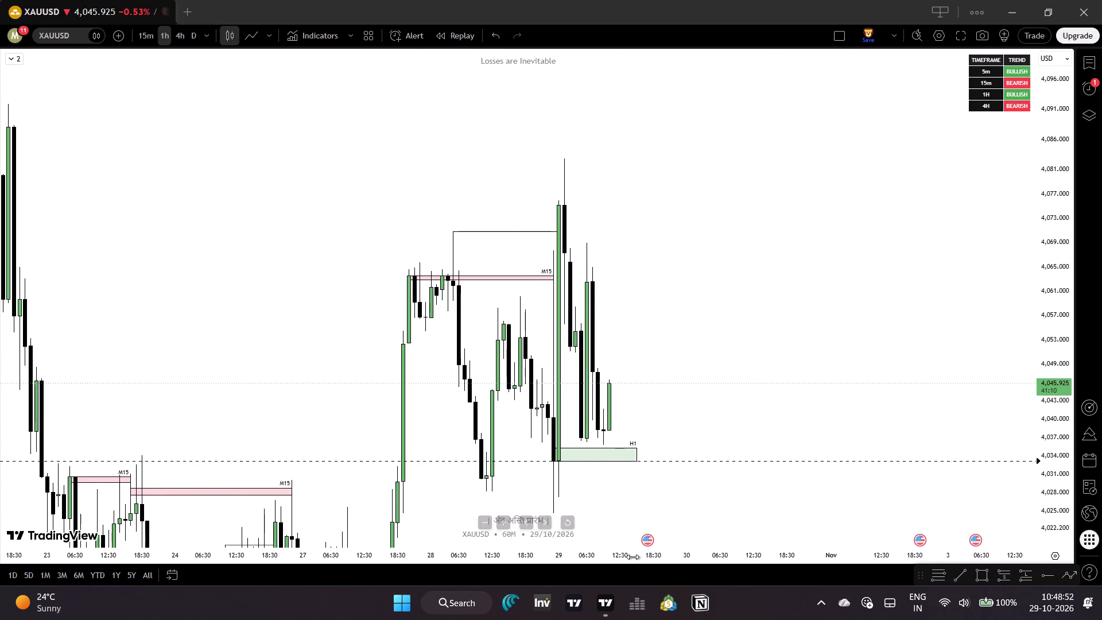
{"action": "left_click_drag", "start_coordinate": [633, 556], "coordinate": [530, 550]}
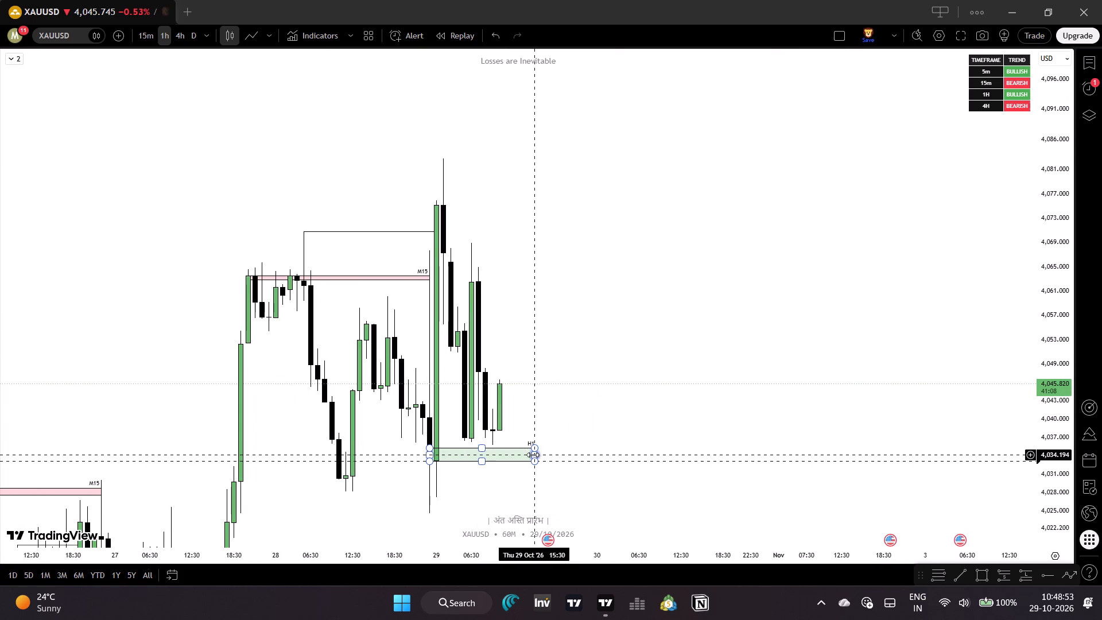
{"action": "left_click_drag", "start_coordinate": [534, 455], "coordinate": [607, 454]}
{"action": "left_click", "coordinate": [650, 397]}
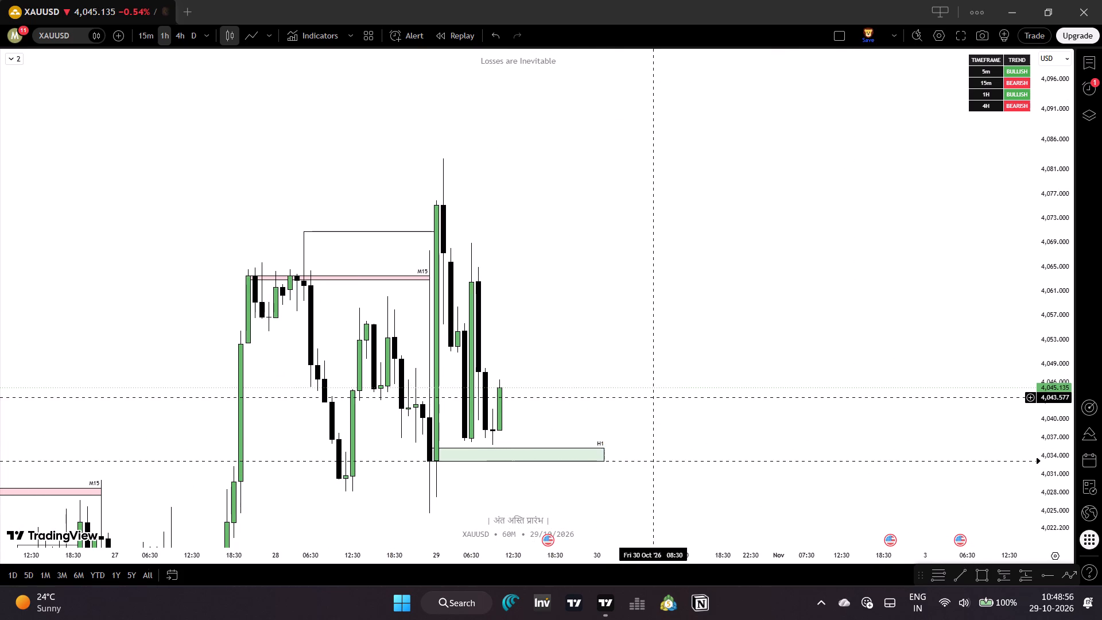
Examine the 1-hour price action between the M15 supply zone and the upper H1 demand zone.
{"action": "left_click_drag", "start_coordinate": [552, 377], "coordinate": [640, 402]}
{"action": "left_click_drag", "start_coordinate": [1059, 360], "coordinate": [1059, 387]}
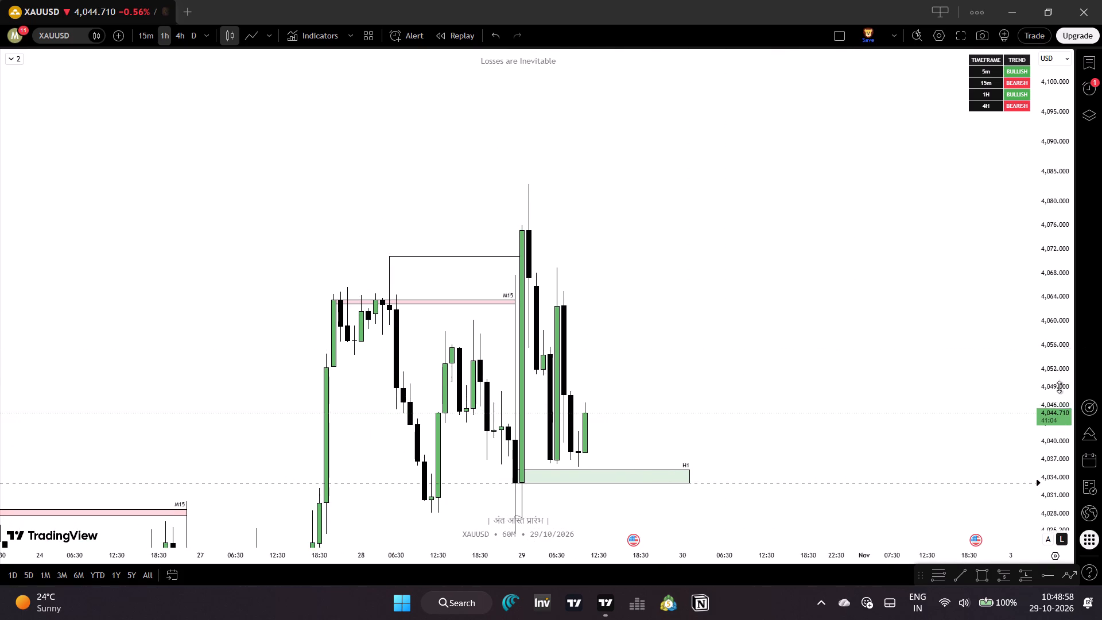
{"action": "left_click_drag", "start_coordinate": [1059, 387], "coordinate": [1059, 406]}
{"action": "left_click_drag", "start_coordinate": [781, 361], "coordinate": [814, 361]}
{"action": "left_click_drag", "start_coordinate": [779, 381], "coordinate": [781, 381]}
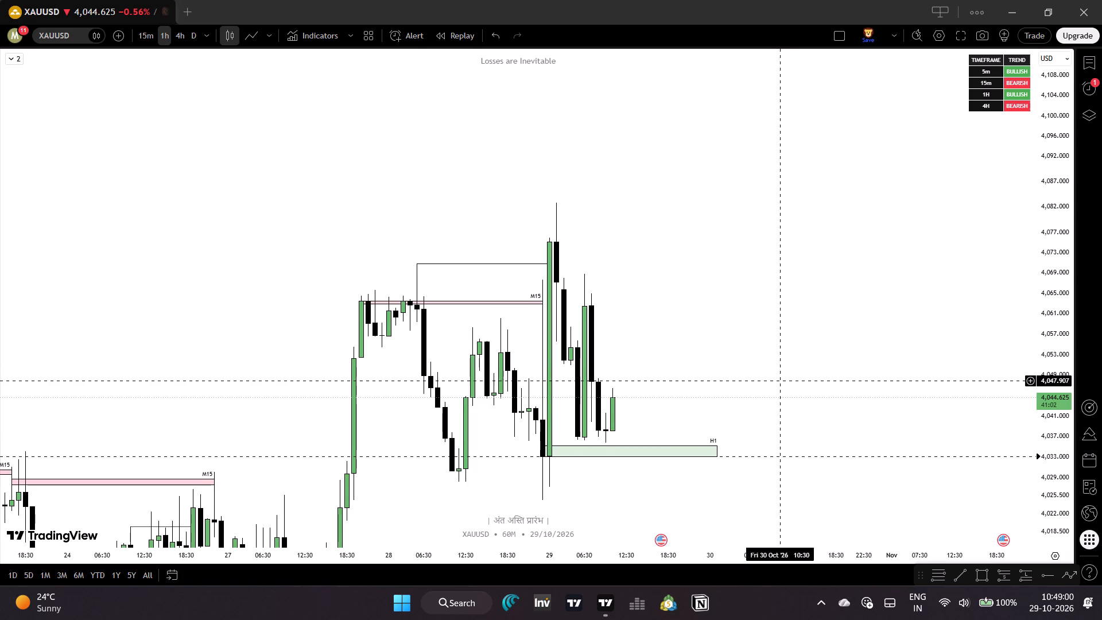
{"action": "left_click_drag", "start_coordinate": [781, 381], "coordinate": [840, 355]}
{"action": "left_click_drag", "start_coordinate": [808, 363], "coordinate": [903, 343]}
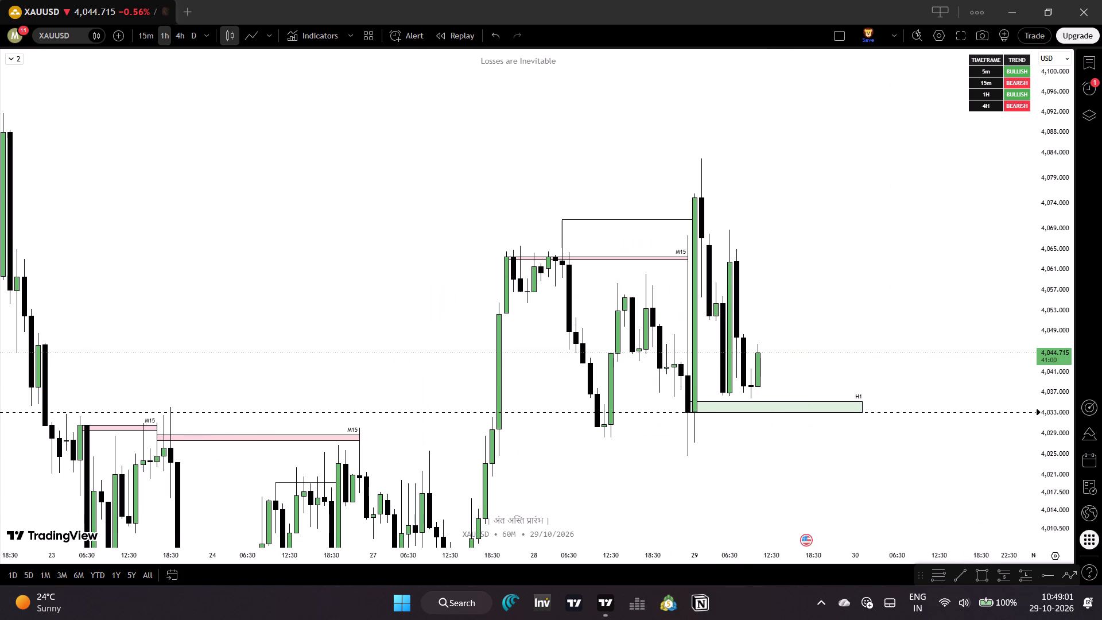
{"action": "left_click_drag", "start_coordinate": [649, 554], "coordinate": [538, 555]}
{"action": "left_click_drag", "start_coordinate": [731, 518], "coordinate": [651, 516]}
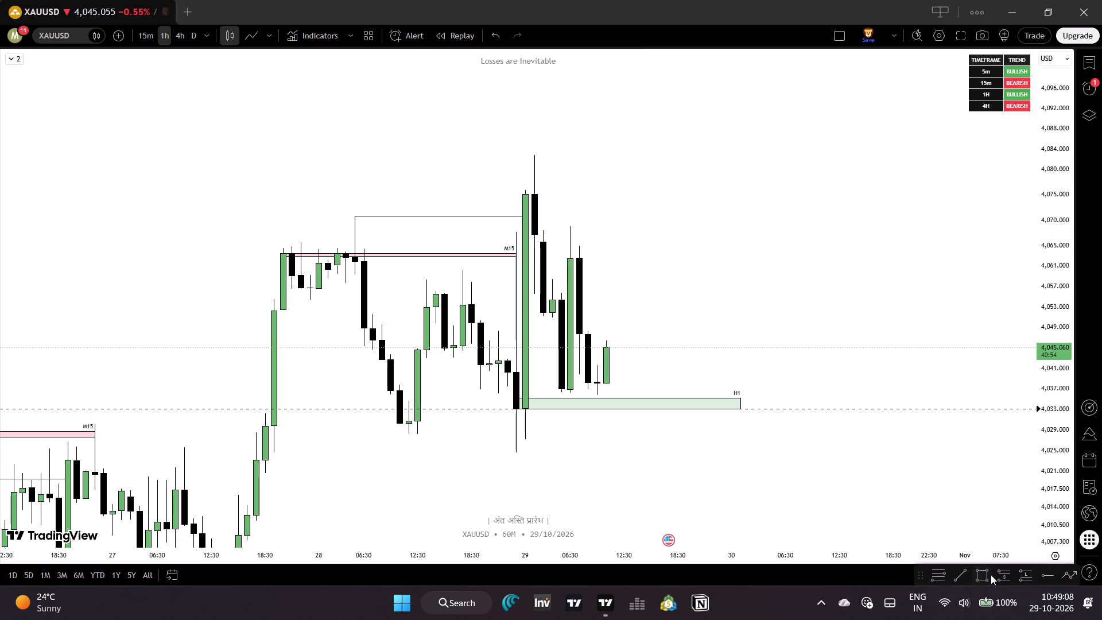
Turn on the display of the drawings panel beside the chart.
{"action": "left_click", "coordinate": [19, 38]}
{"action": "left_click", "coordinate": [154, 210]}
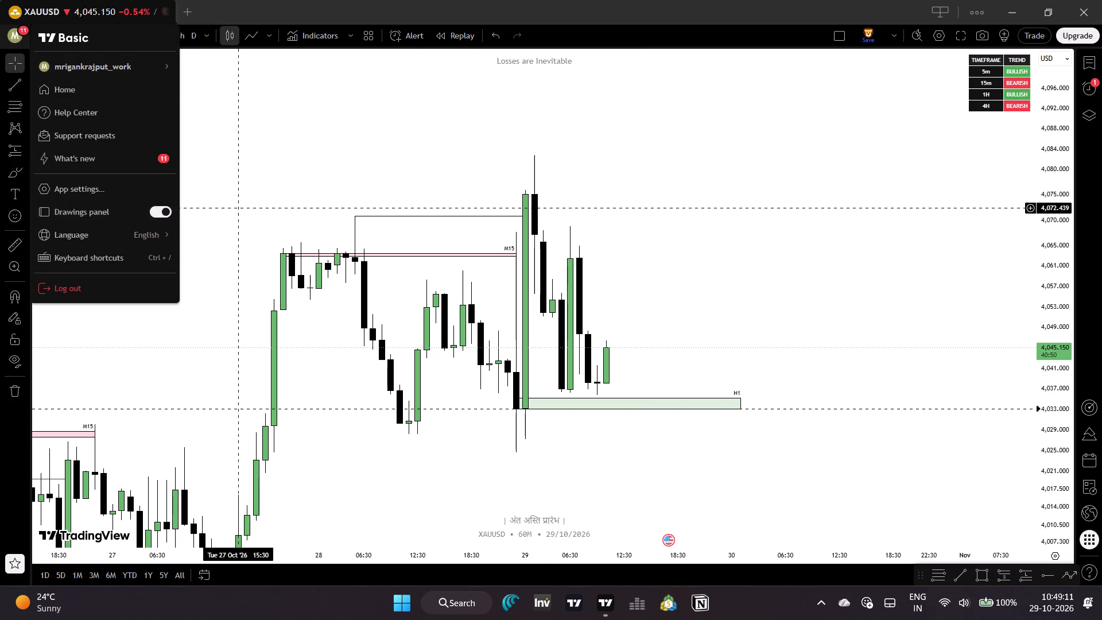
{"action": "left_click", "coordinate": [240, 195]}
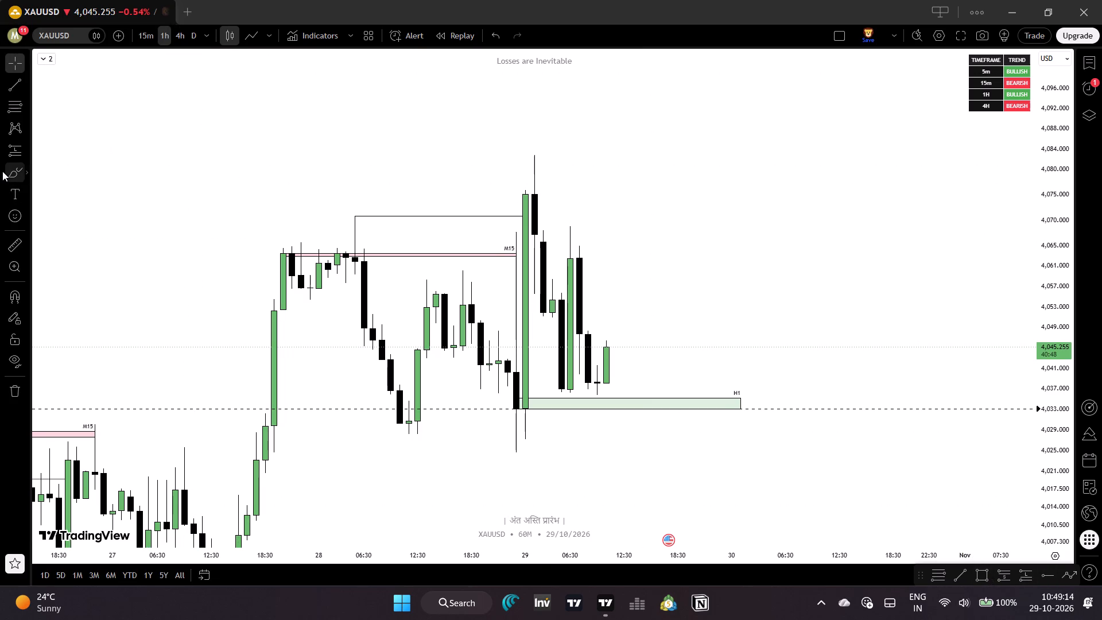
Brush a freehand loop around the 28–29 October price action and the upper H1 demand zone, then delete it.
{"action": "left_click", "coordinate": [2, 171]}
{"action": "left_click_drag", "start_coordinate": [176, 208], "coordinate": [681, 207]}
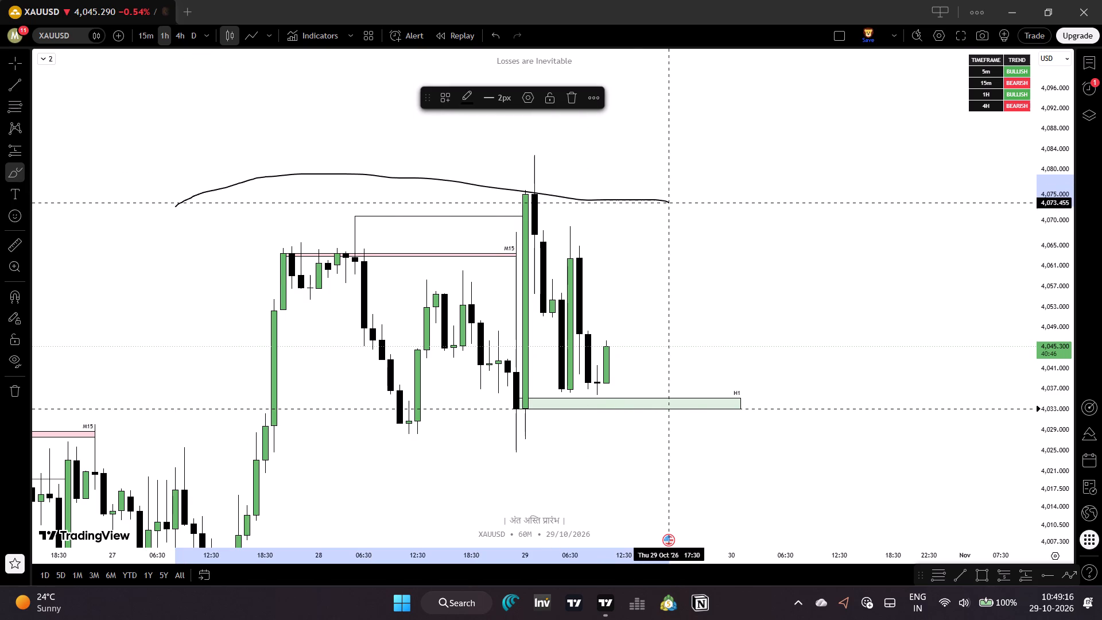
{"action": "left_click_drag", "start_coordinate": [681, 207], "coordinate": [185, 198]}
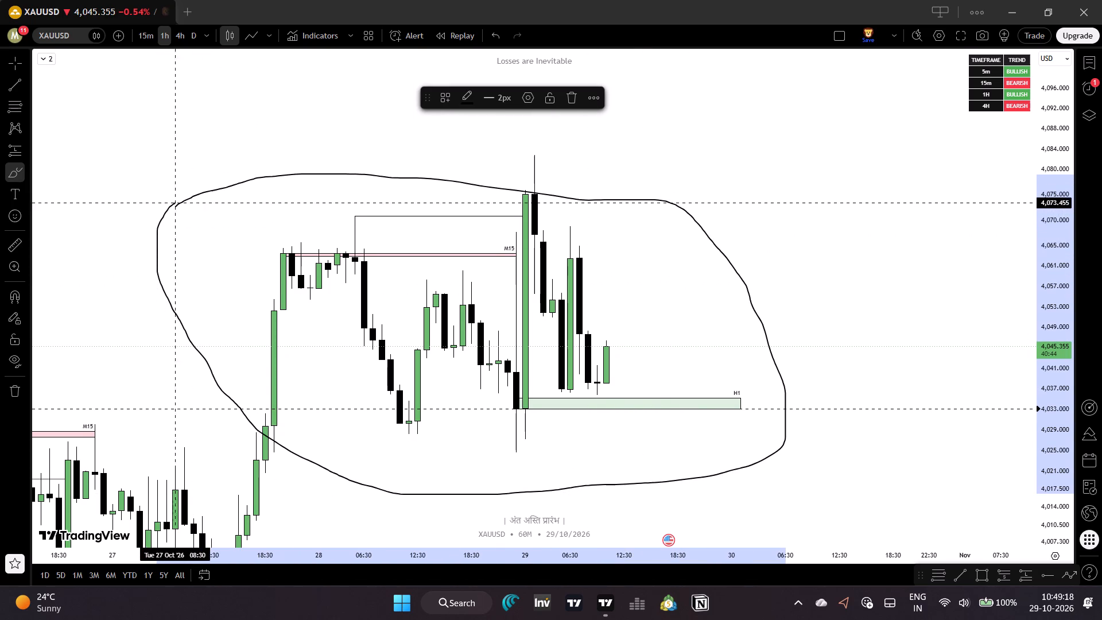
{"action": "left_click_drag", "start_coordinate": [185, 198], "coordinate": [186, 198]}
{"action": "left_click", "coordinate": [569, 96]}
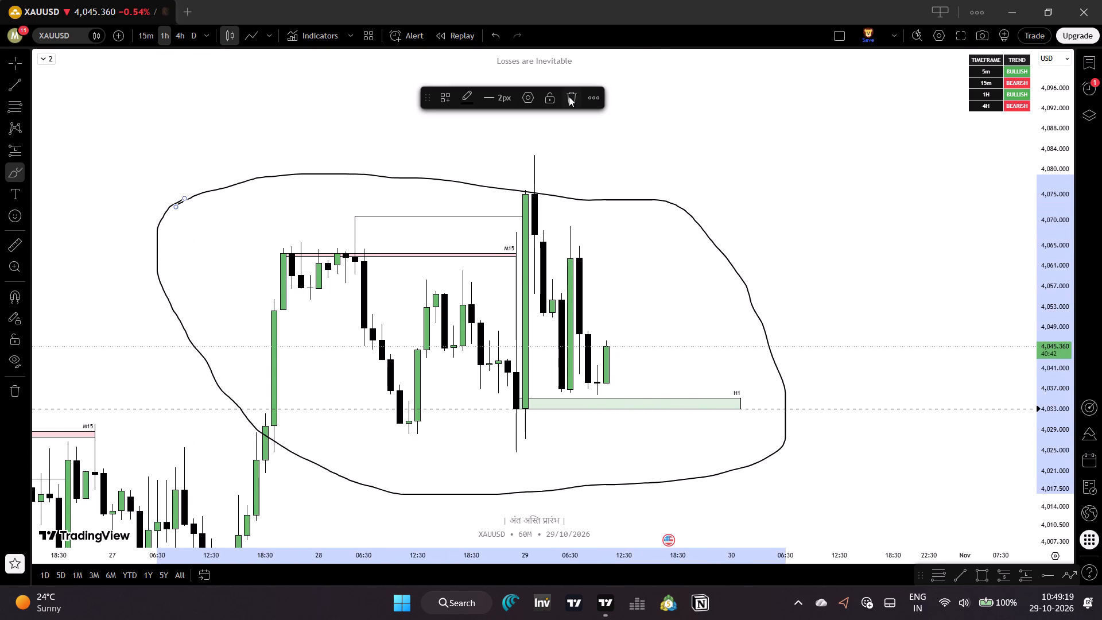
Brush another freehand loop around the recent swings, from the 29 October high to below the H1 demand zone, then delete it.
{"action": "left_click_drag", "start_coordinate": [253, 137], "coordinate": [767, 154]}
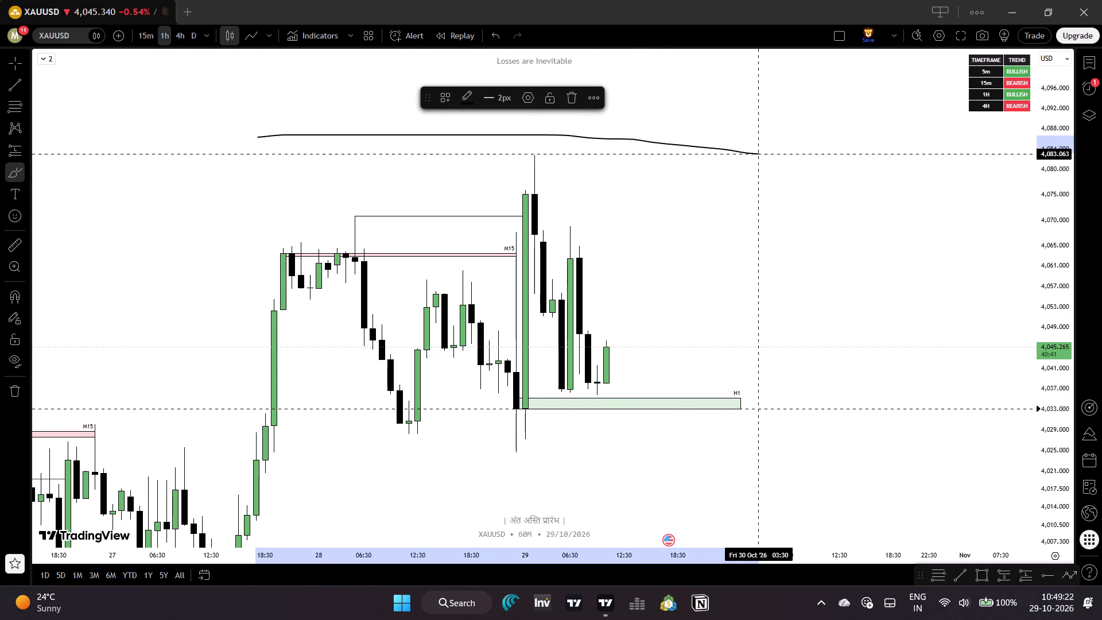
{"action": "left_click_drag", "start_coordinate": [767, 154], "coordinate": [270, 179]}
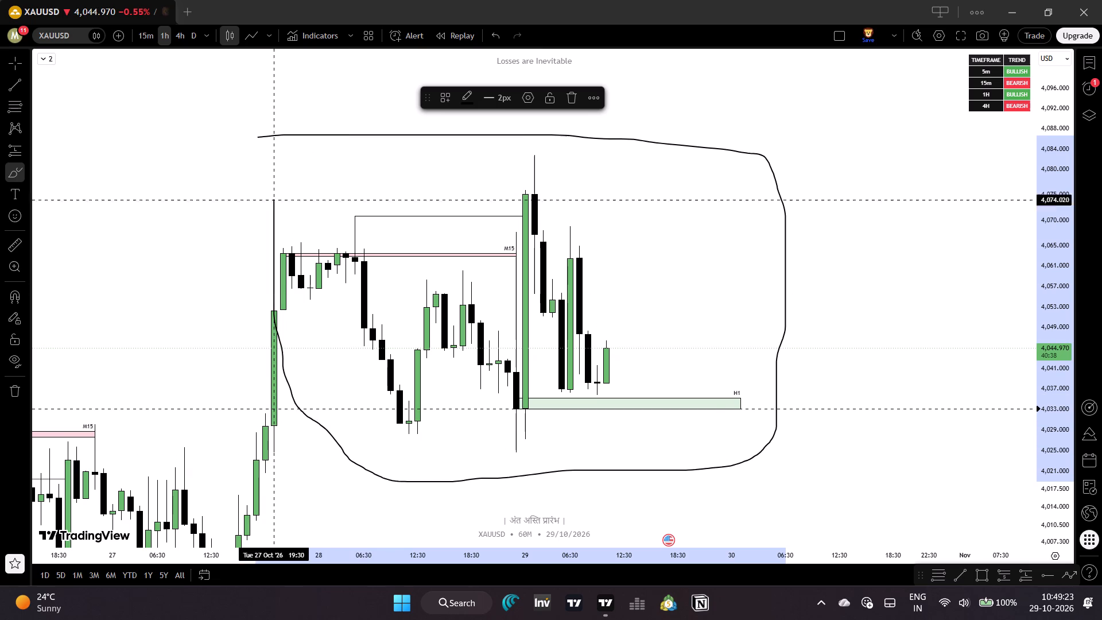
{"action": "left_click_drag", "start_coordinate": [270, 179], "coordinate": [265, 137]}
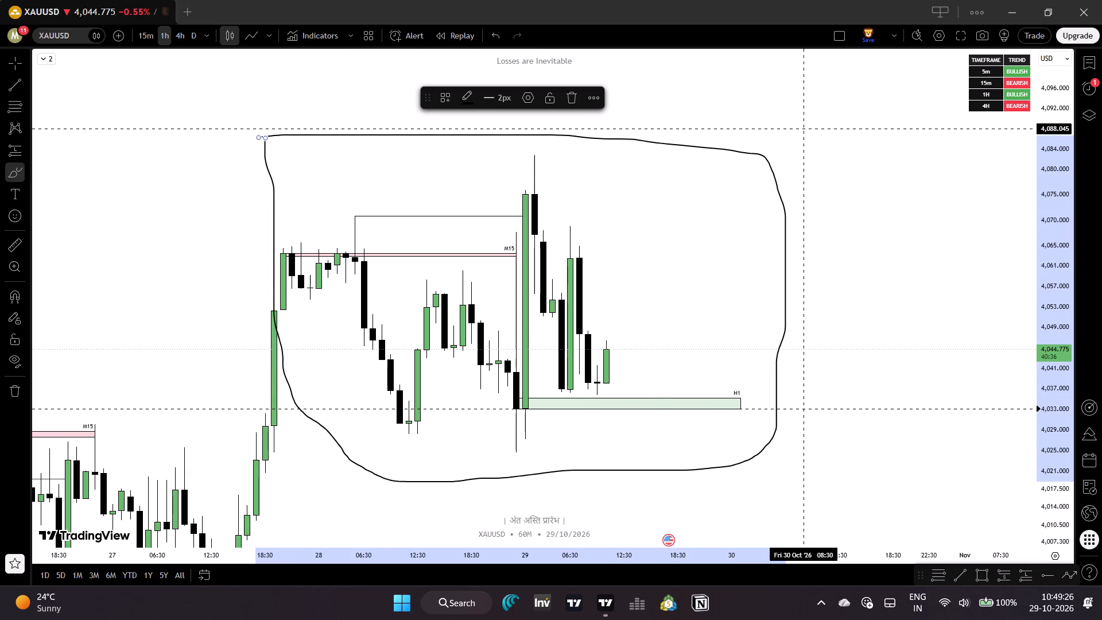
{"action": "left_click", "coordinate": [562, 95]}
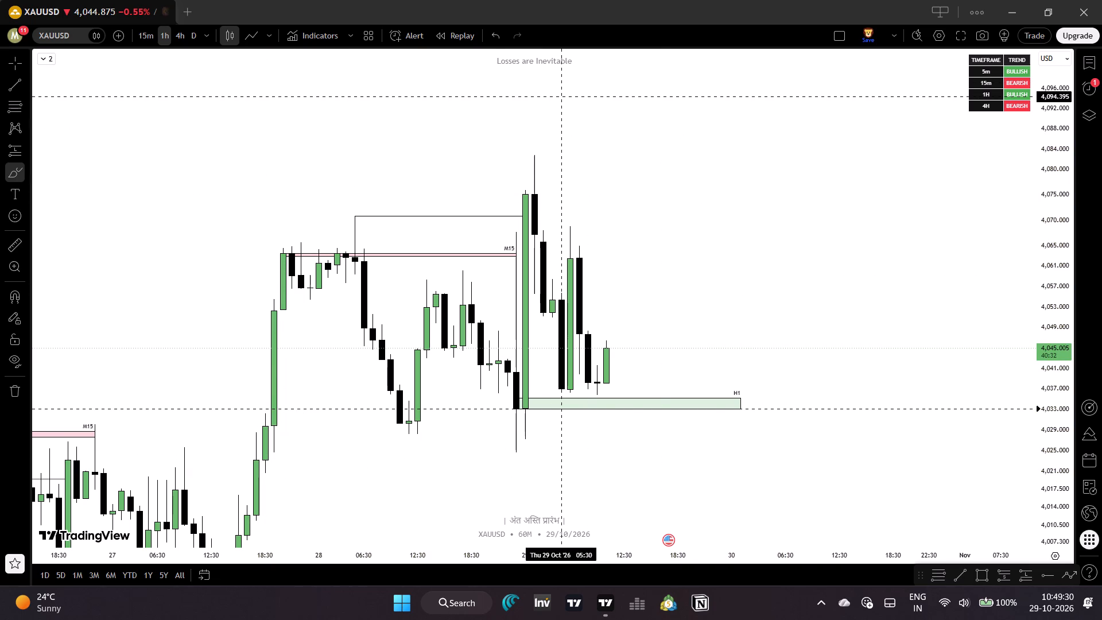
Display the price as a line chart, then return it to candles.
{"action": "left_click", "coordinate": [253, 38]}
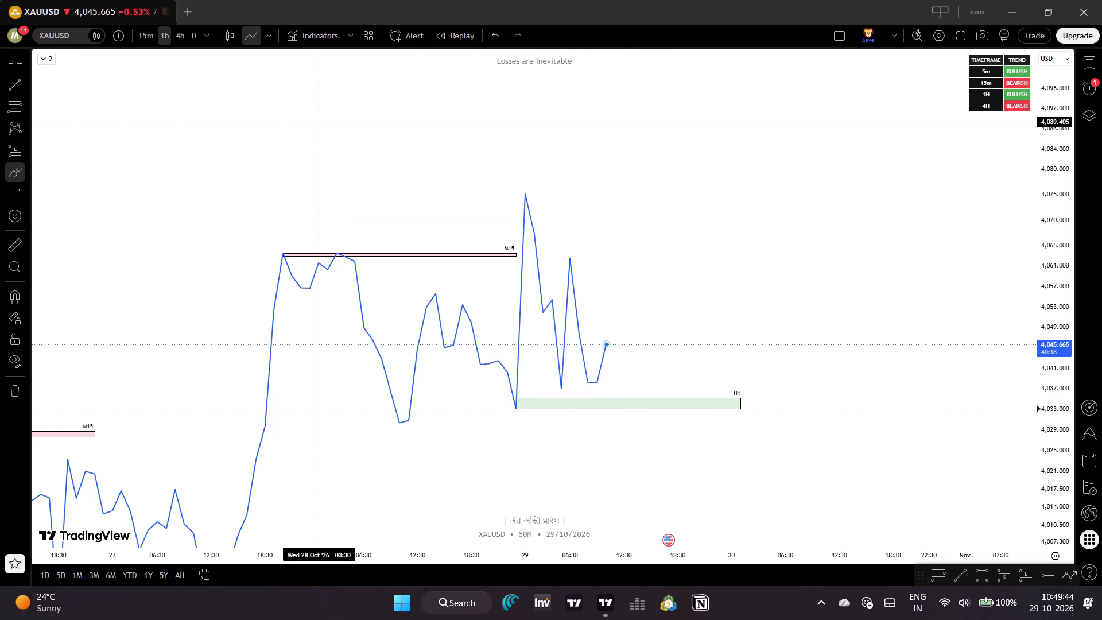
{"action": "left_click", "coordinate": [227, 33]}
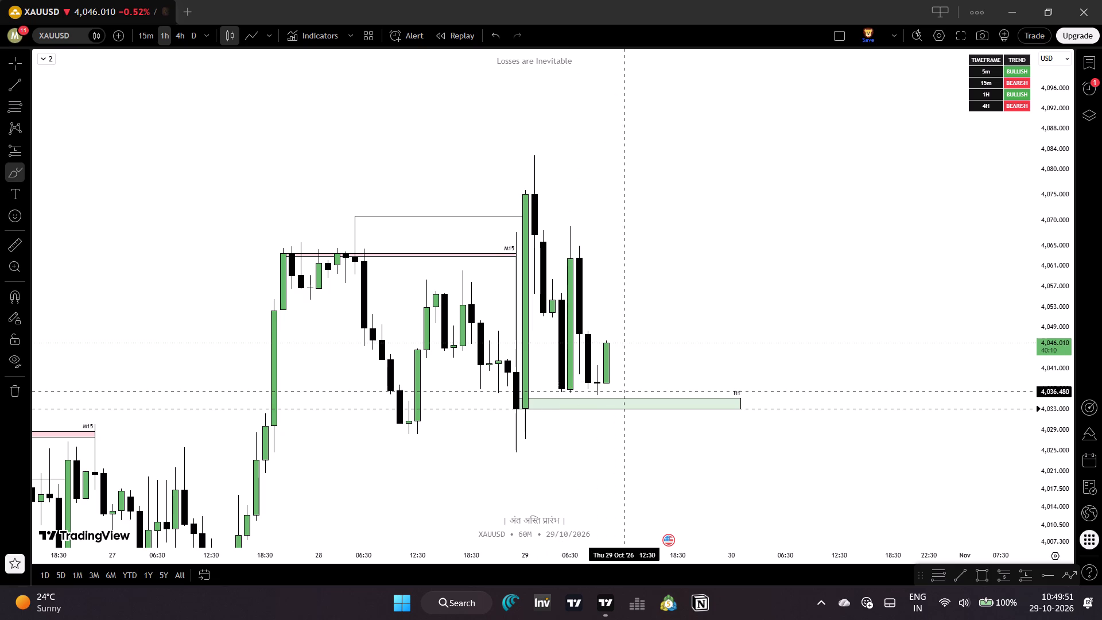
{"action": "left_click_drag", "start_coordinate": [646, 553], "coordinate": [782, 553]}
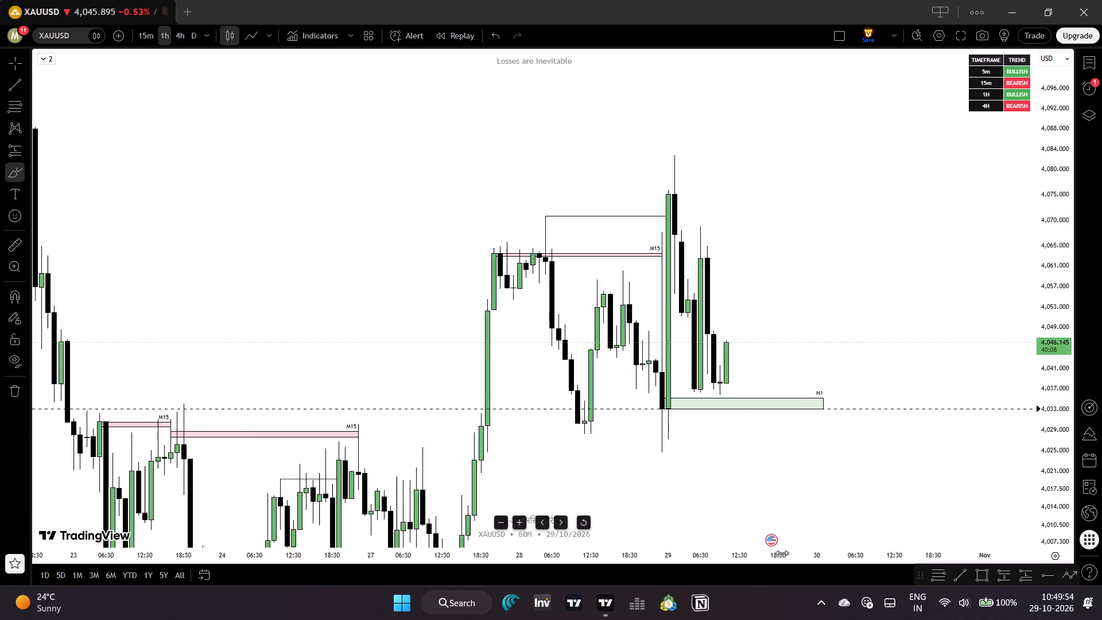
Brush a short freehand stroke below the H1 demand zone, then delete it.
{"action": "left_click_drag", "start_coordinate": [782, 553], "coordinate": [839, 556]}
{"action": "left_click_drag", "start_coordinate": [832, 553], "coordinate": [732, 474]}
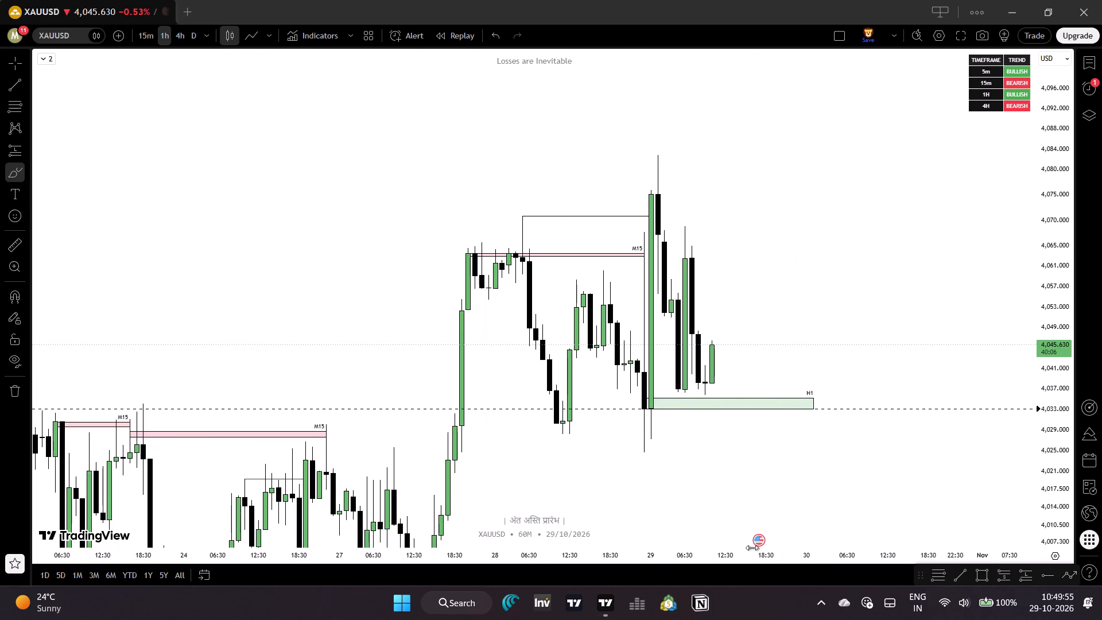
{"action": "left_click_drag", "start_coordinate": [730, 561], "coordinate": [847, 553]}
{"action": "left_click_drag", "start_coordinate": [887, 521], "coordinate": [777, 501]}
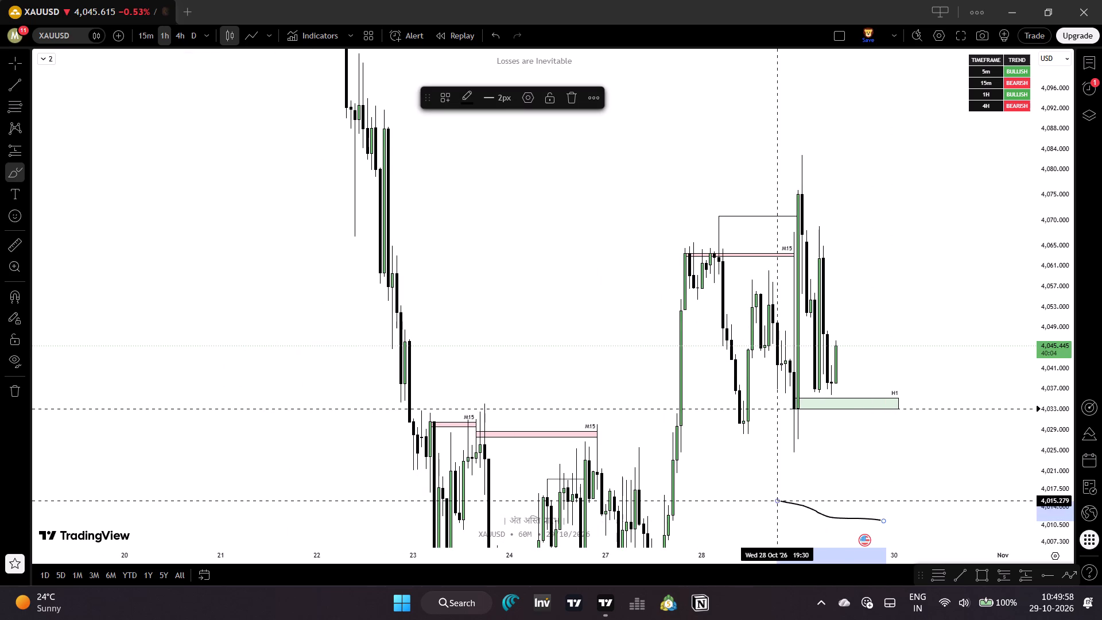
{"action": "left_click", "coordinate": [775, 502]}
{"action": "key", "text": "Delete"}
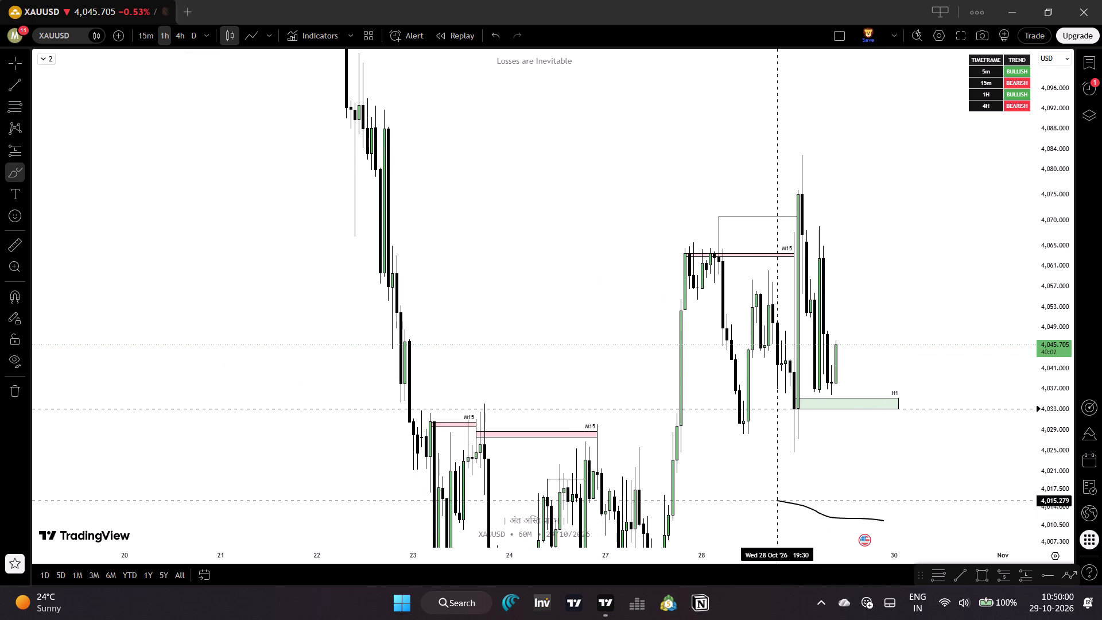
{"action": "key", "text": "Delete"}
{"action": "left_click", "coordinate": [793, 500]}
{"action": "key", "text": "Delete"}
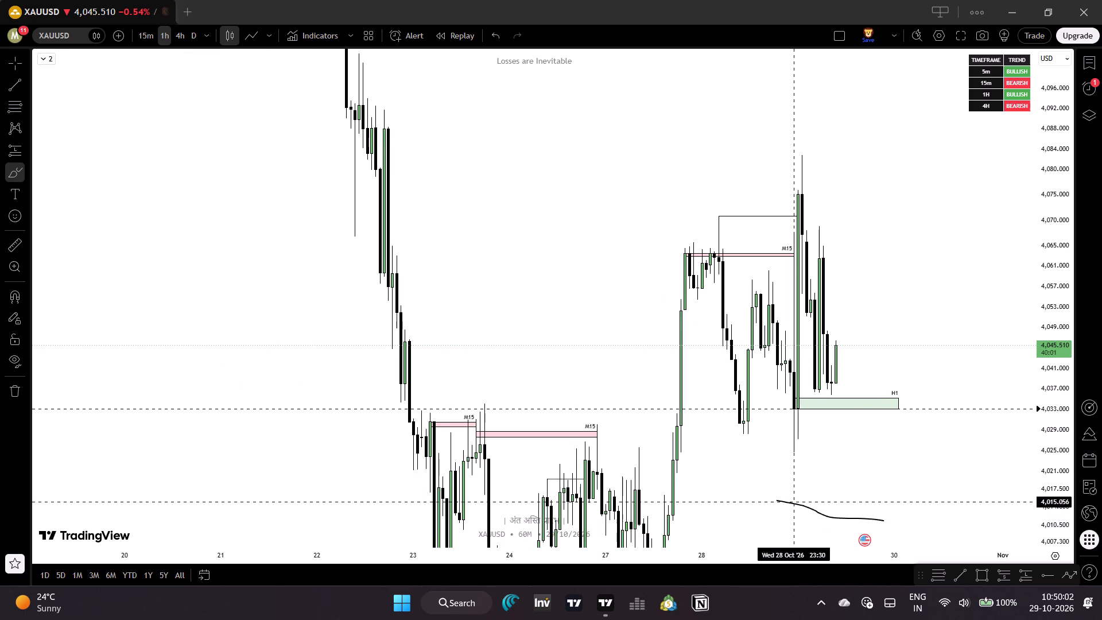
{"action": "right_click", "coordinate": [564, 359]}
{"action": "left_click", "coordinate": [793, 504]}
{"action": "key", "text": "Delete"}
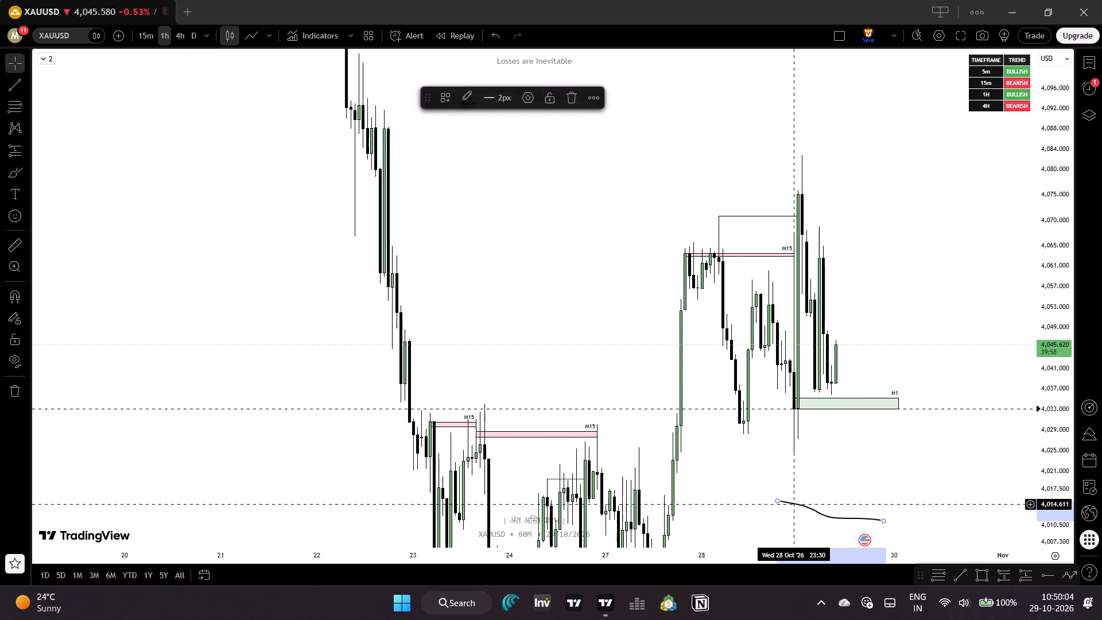
Switch the chart to the 5-minute timeframe and examine the 28–29 October price action above the H1 demand zone.
{"action": "left_click_drag", "start_coordinate": [868, 491], "coordinate": [614, 517]}
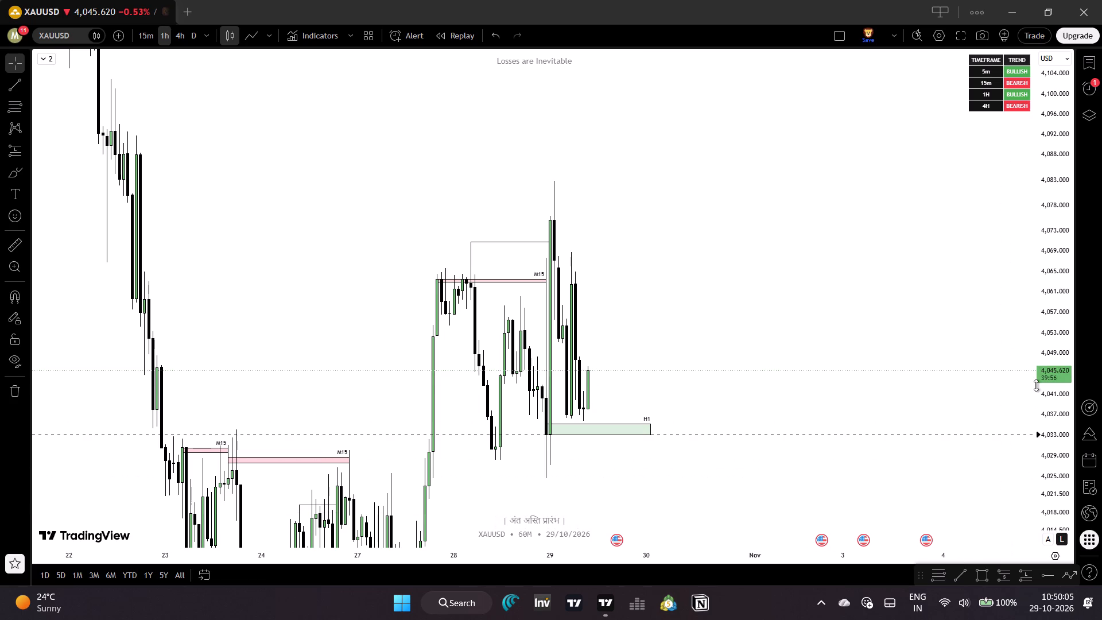
{"action": "left_click_drag", "start_coordinate": [1045, 394], "coordinate": [1034, 437]}
{"action": "left_click_drag", "start_coordinate": [812, 364], "coordinate": [901, 396]}
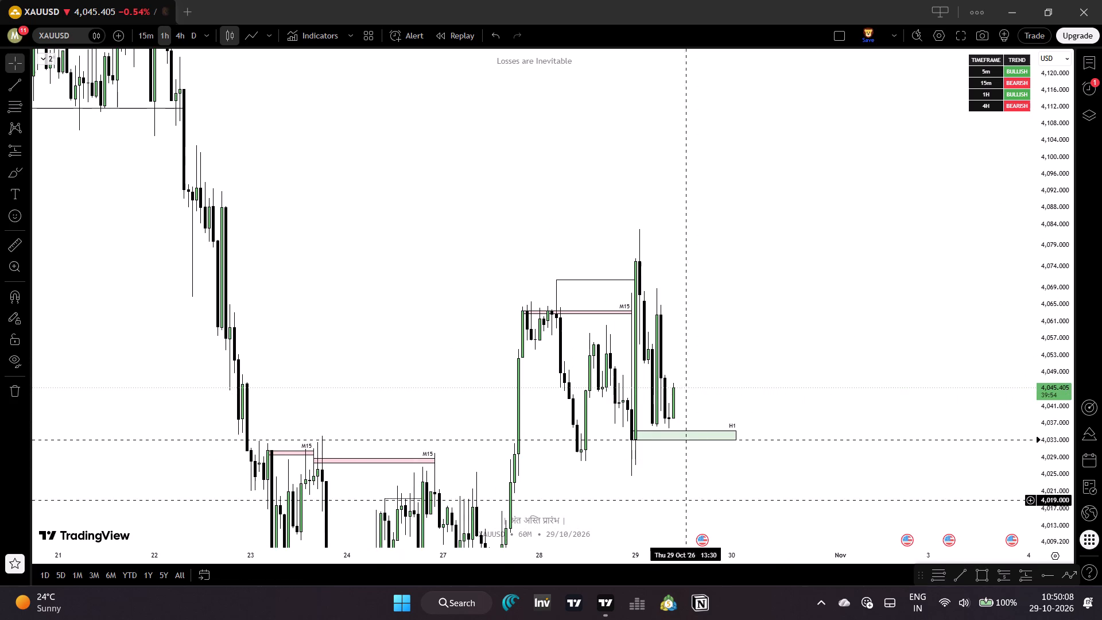
{"action": "left_click", "coordinate": [201, 35]}
{"action": "left_click", "coordinate": [250, 336]}
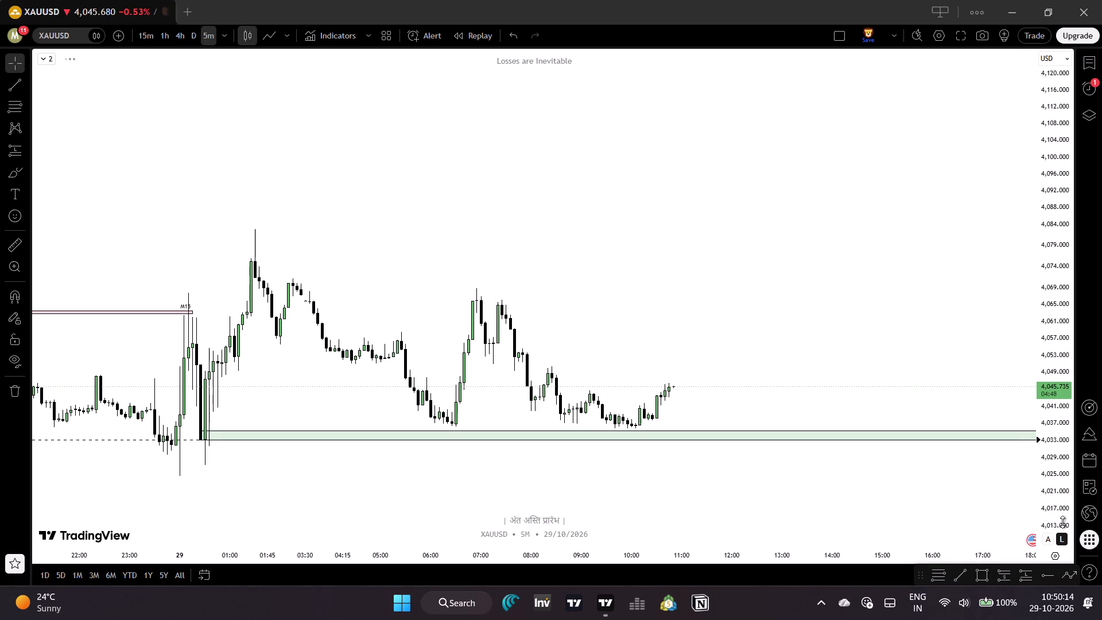
{"action": "left_click_drag", "start_coordinate": [1062, 522], "coordinate": [998, 343]}
{"action": "left_click_drag", "start_coordinate": [859, 479], "coordinate": [748, 294]}
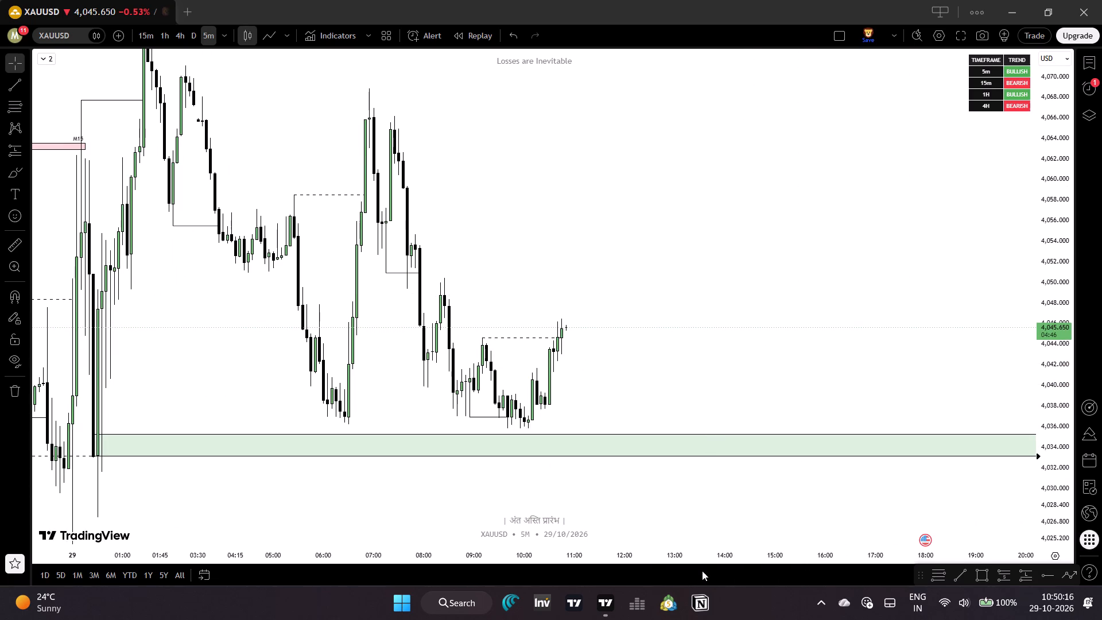
{"action": "left_click_drag", "start_coordinate": [716, 555], "coordinate": [847, 553]}
{"action": "left_click_drag", "start_coordinate": [866, 535], "coordinate": [650, 535]}
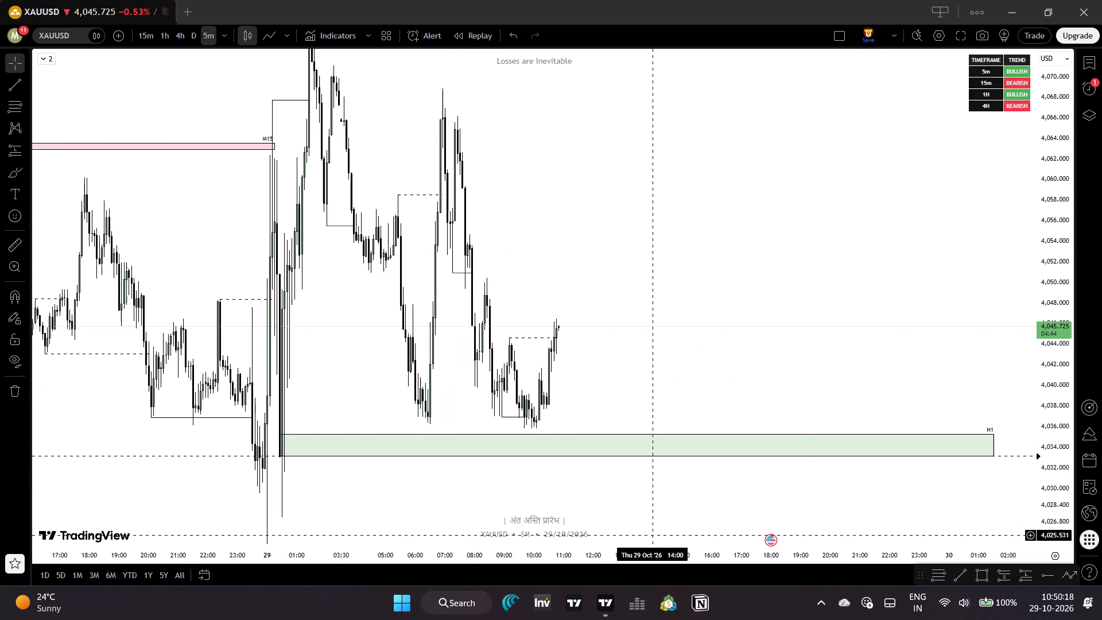
{"action": "left_click_drag", "start_coordinate": [650, 535], "coordinate": [646, 535]}
{"action": "left_click_drag", "start_coordinate": [1050, 379], "coordinate": [1049, 402]}
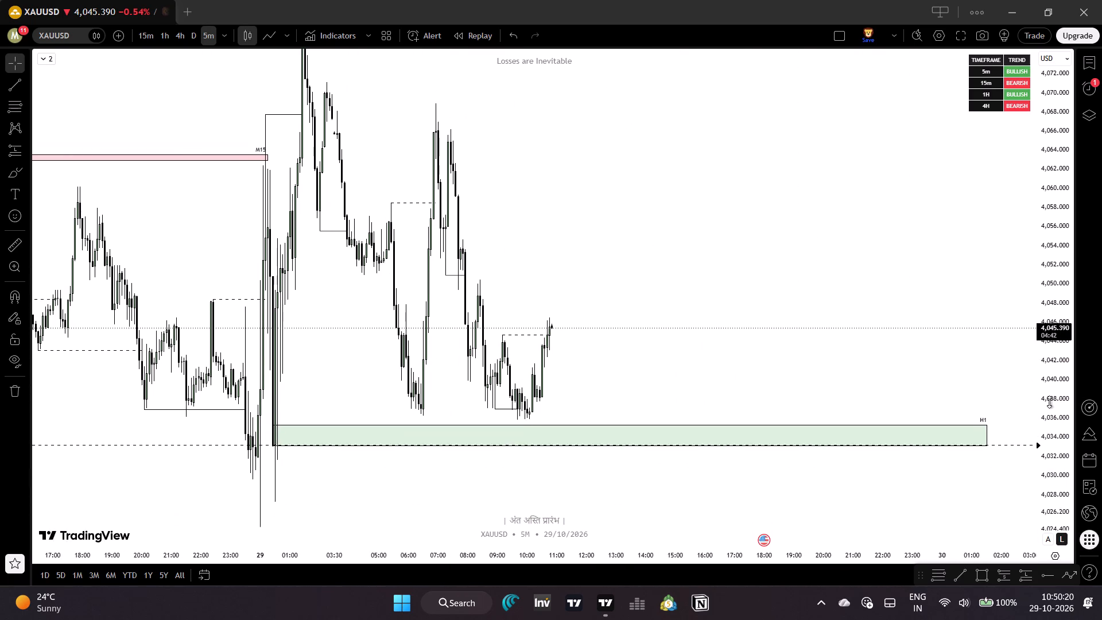
{"action": "left_click_drag", "start_coordinate": [1049, 402], "coordinate": [1045, 413]}
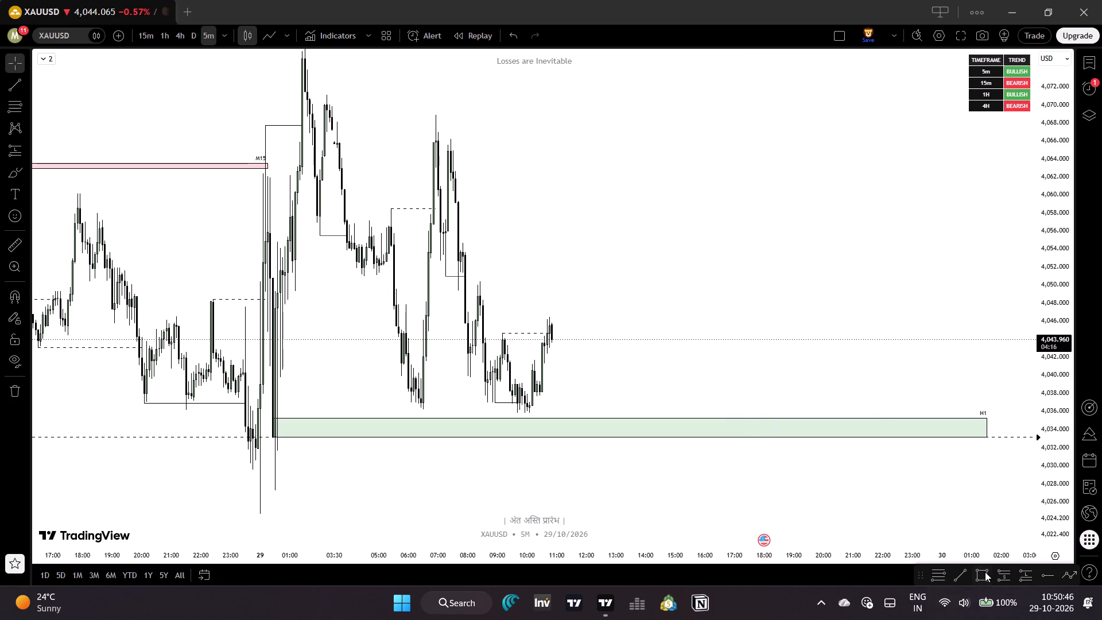
{"action": "left_click_drag", "start_coordinate": [689, 323], "coordinate": [686, 361]}
{"action": "left_click_drag", "start_coordinate": [1048, 343], "coordinate": [1047, 363]}
{"action": "left_click_drag", "start_coordinate": [909, 352], "coordinate": [914, 366]}
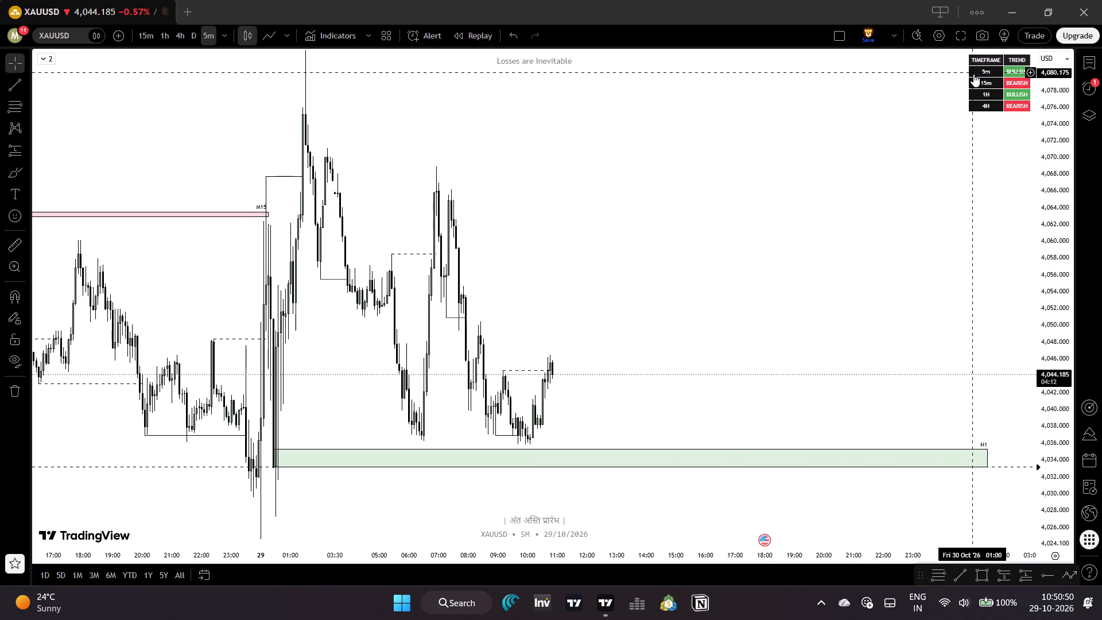
Turn off Show Timeframe 3 (5 minutes) in the Sniper V1 indicator settings.
{"action": "double_click", "coordinate": [975, 74]}
{"action": "scroll", "coordinate": [490, 265], "scroll_direction": "down", "scroll_amount": 8}
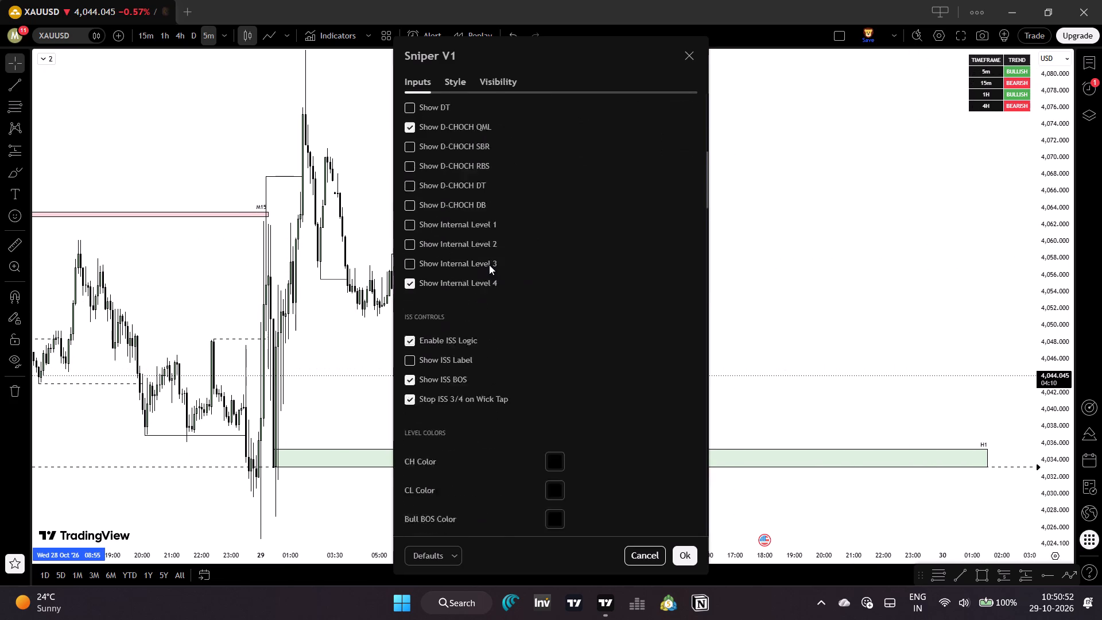
{"action": "scroll", "coordinate": [489, 265], "scroll_direction": "down", "scroll_amount": 10}
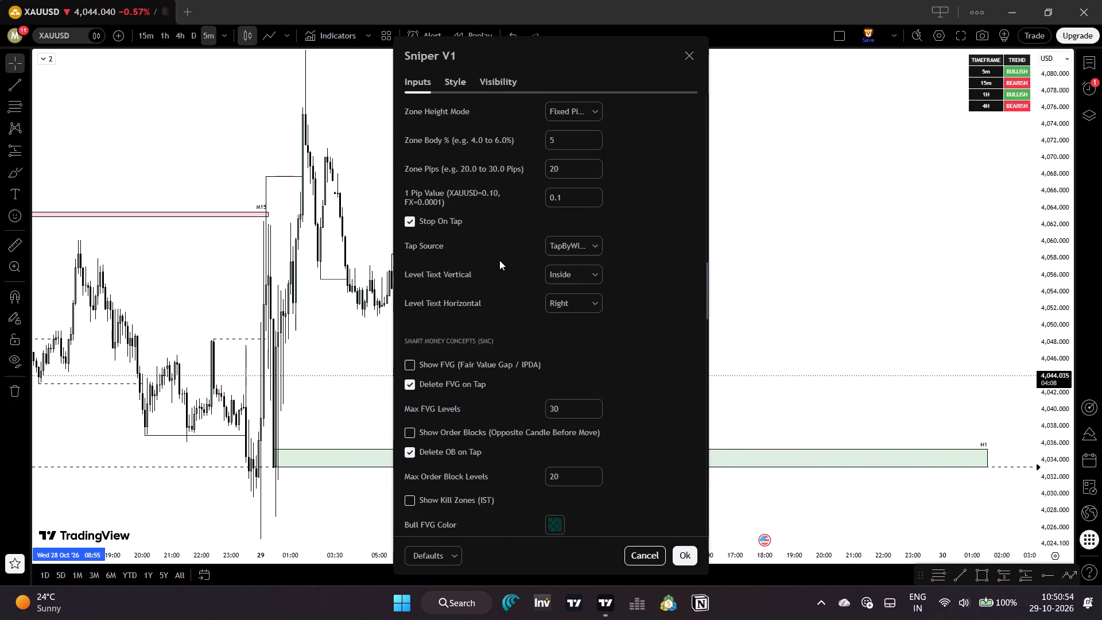
{"action": "scroll", "coordinate": [499, 260], "scroll_direction": "down", "scroll_amount": 10}
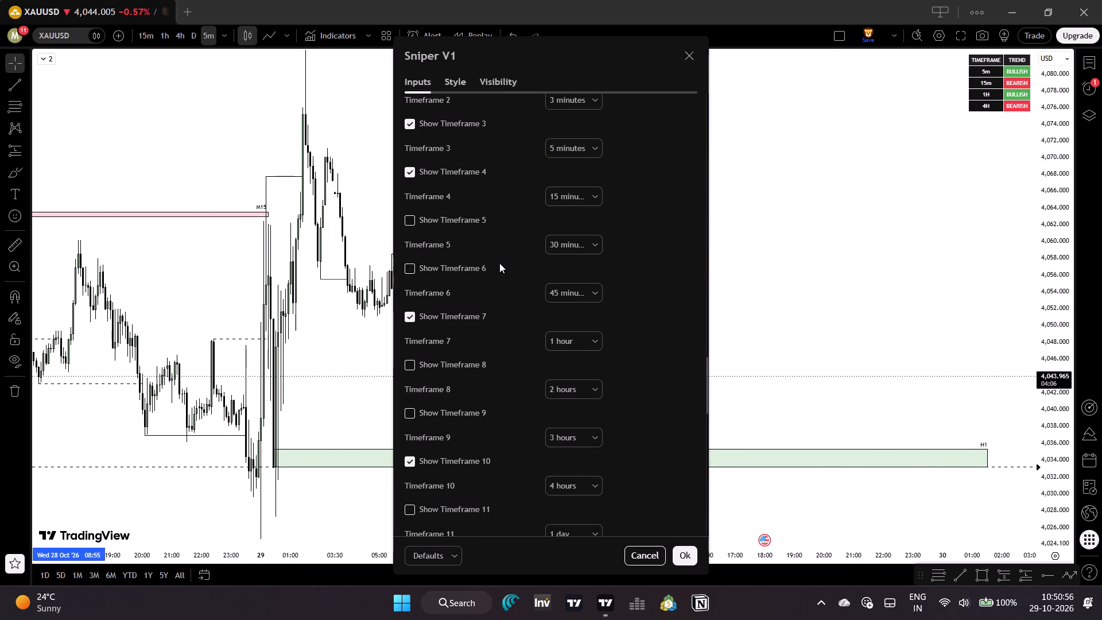
{"action": "scroll", "coordinate": [499, 263], "scroll_direction": "up", "scroll_amount": 1}
{"action": "left_click", "coordinate": [461, 199]}
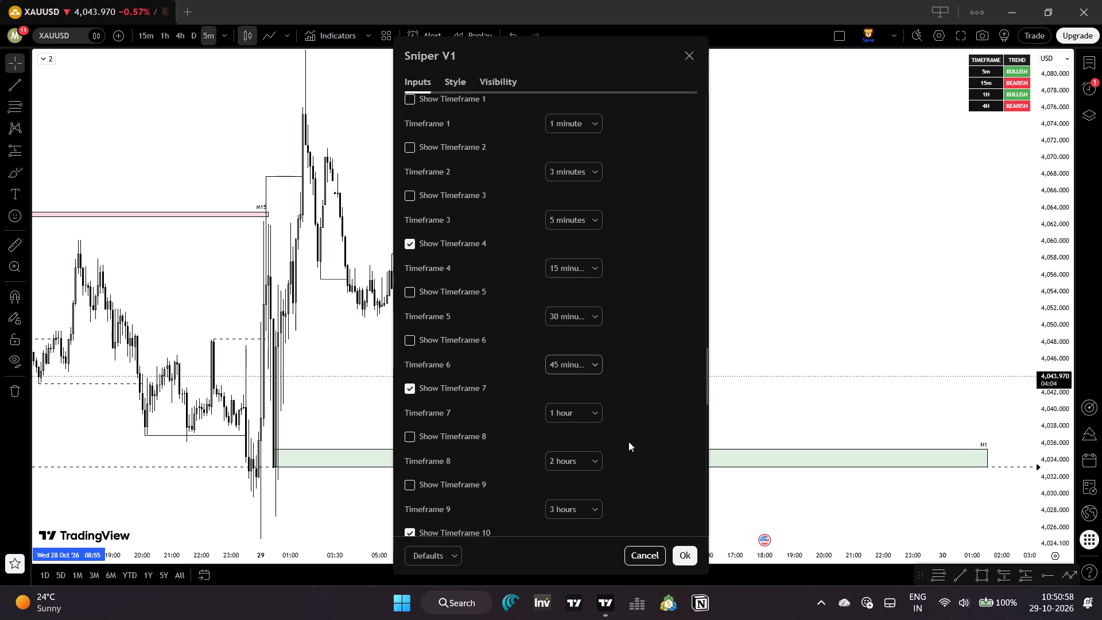
{"action": "left_click", "coordinate": [682, 545]}
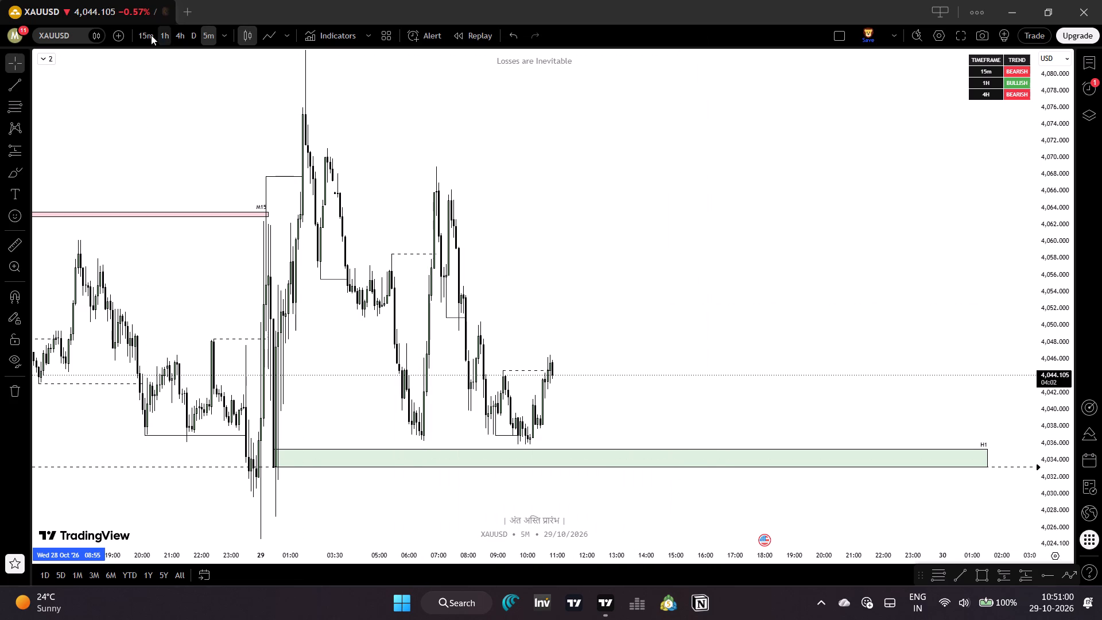
Switch the chart to the 15-minute timeframe and remove 15 minutes from the favourite intervals.
{"action": "left_click", "coordinate": [139, 37]}
{"action": "left_click", "coordinate": [226, 32]}
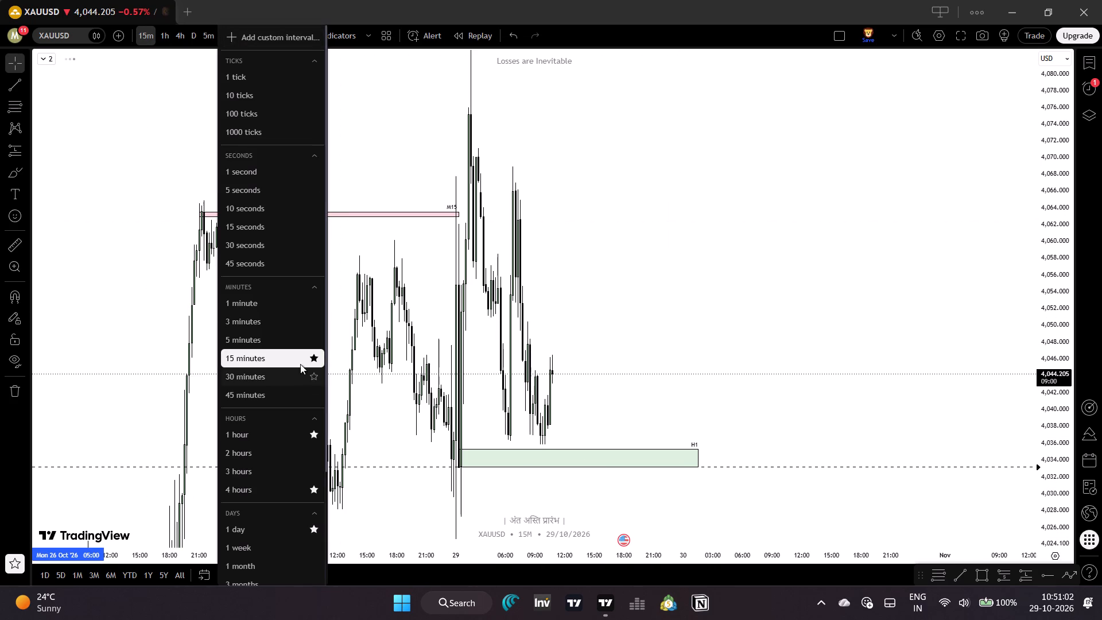
{"action": "left_click", "coordinate": [312, 356]}
{"action": "left_click", "coordinate": [899, 276]}
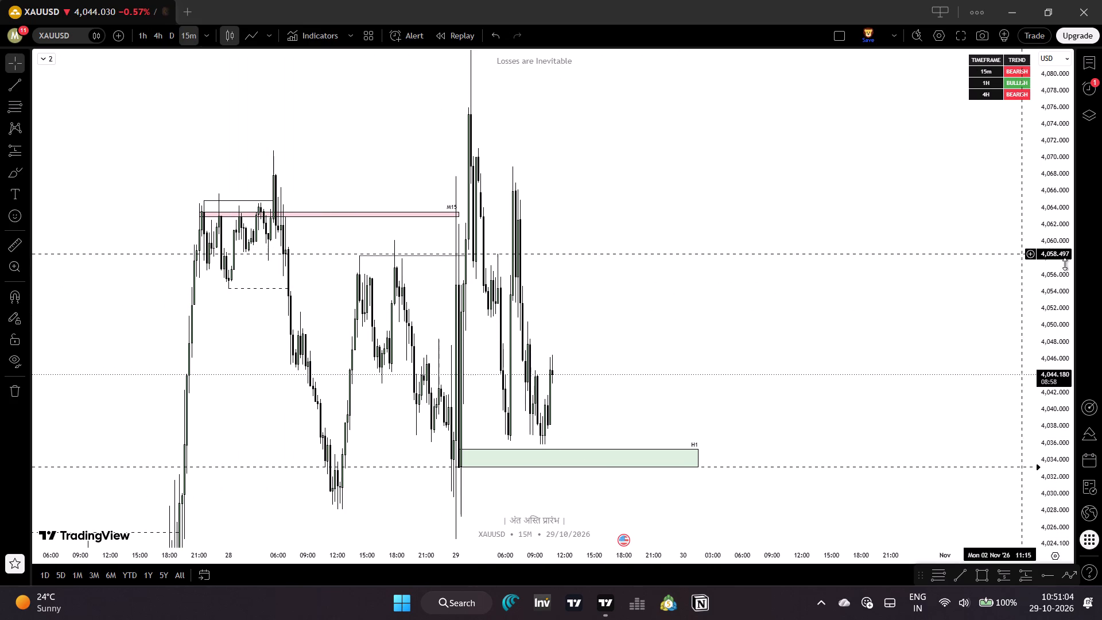
Examine the 15-minute price action from 27 to 29 October around the M15 level and H1 demand zone.
{"action": "left_click_drag", "start_coordinate": [1054, 276], "coordinate": [1035, 411]}
{"action": "left_click_drag", "start_coordinate": [626, 283], "coordinate": [758, 300]}
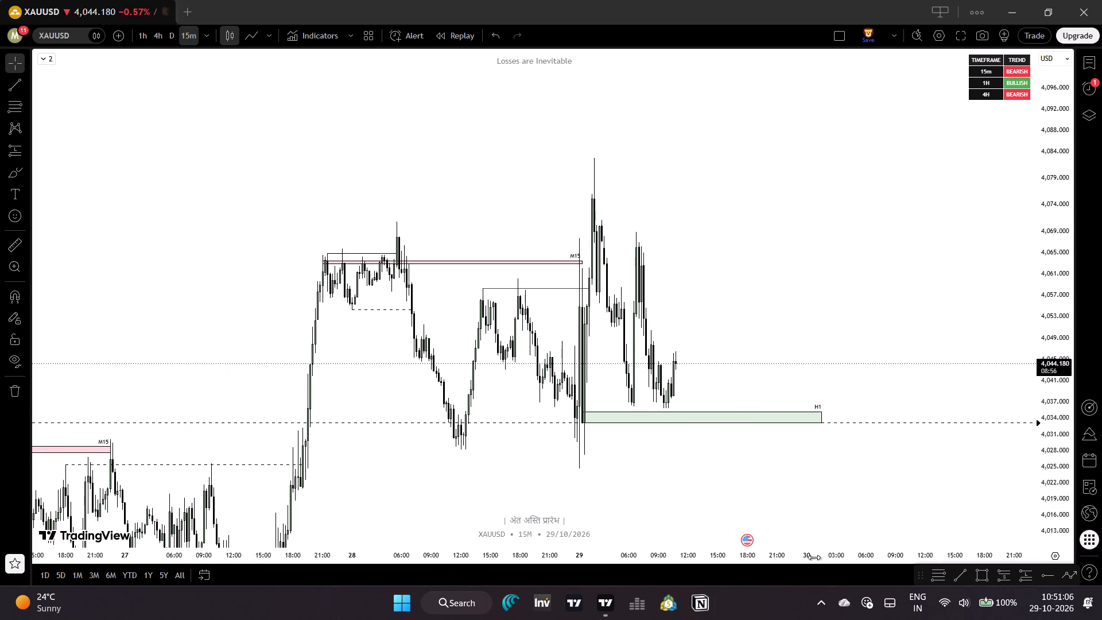
{"action": "left_click_drag", "start_coordinate": [813, 555], "coordinate": [758, 557]}
{"action": "left_click_drag", "start_coordinate": [594, 475], "coordinate": [827, 475]}
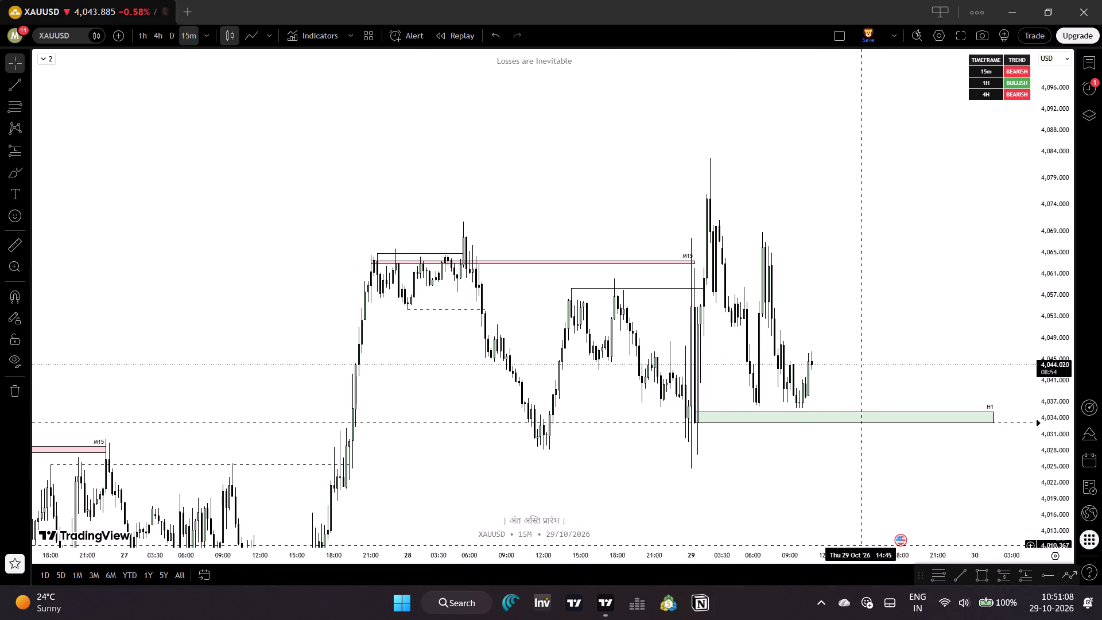
{"action": "left_click_drag", "start_coordinate": [841, 551], "coordinate": [801, 548]}
{"action": "left_click_drag", "start_coordinate": [843, 518], "coordinate": [738, 507]}
{"action": "left_click_drag", "start_coordinate": [712, 557], "coordinate": [715, 557]}
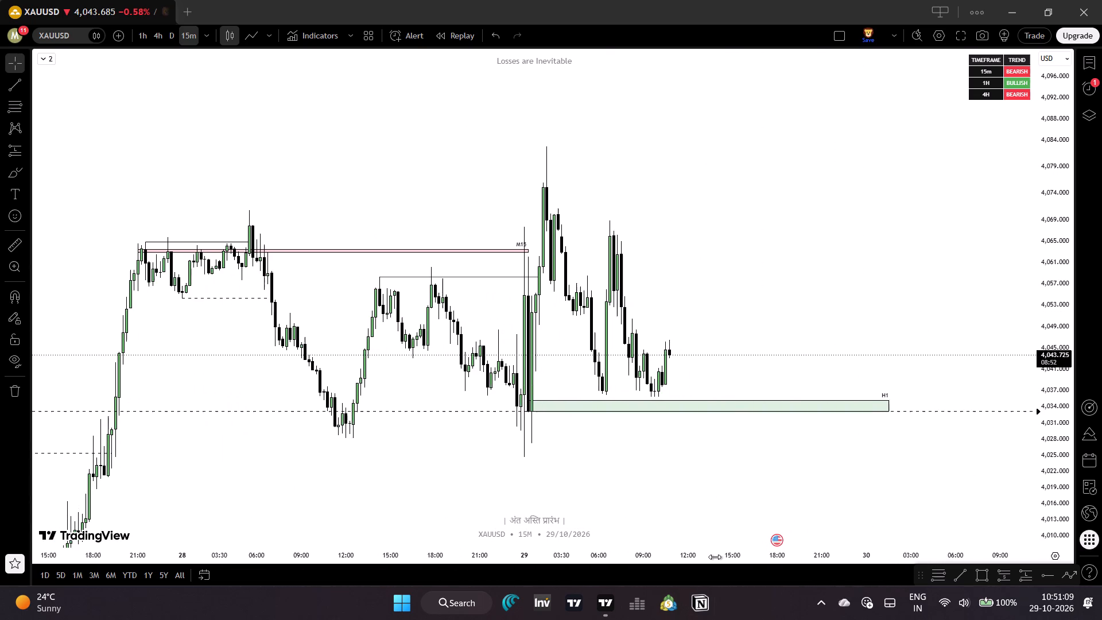
{"action": "left_click_drag", "start_coordinate": [715, 557], "coordinate": [769, 557]}
{"action": "left_click_drag", "start_coordinate": [789, 498], "coordinate": [756, 498]}
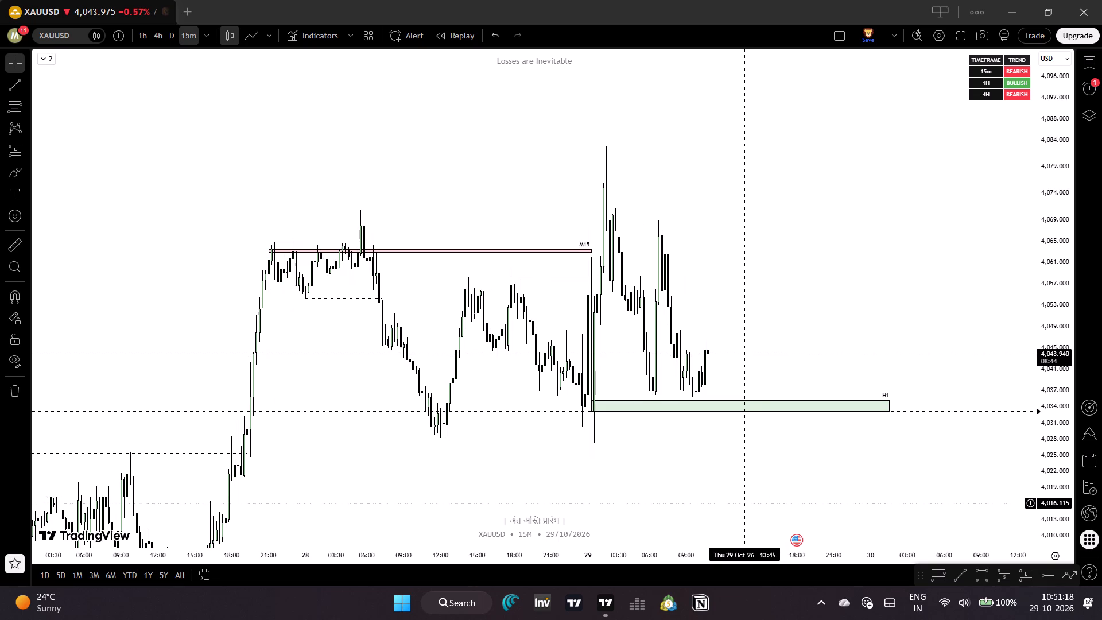
{"action": "left_click_drag", "start_coordinate": [743, 503], "coordinate": [743, 494]}
{"action": "left_click_drag", "start_coordinate": [1067, 524], "coordinate": [1072, 496]}
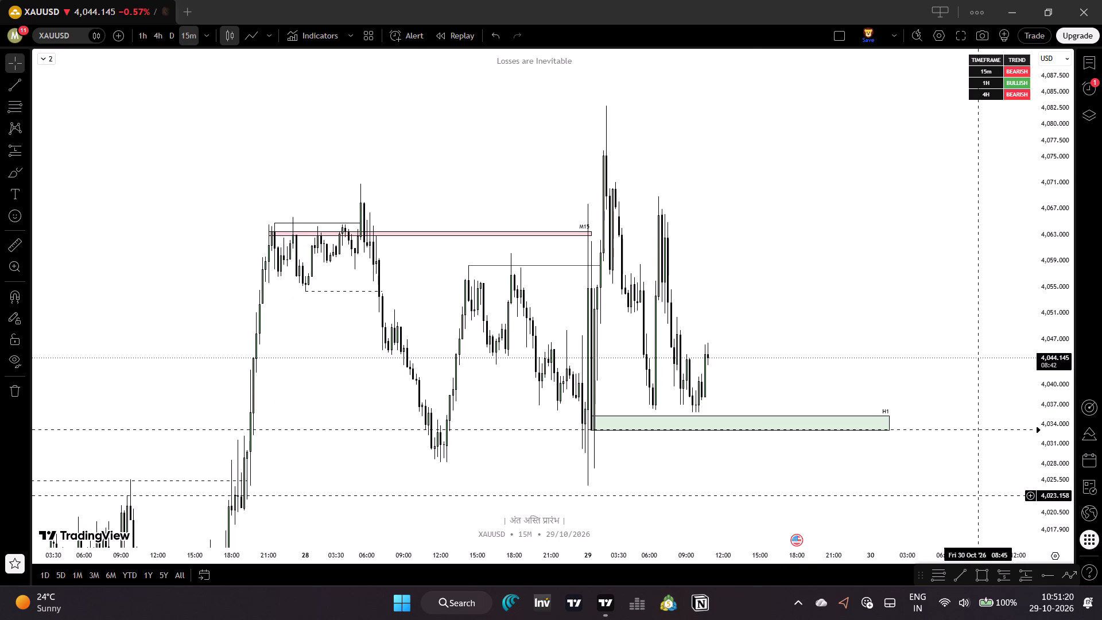
{"action": "left_click_drag", "start_coordinate": [972, 495], "coordinate": [999, 475]}
{"action": "left_click_drag", "start_coordinate": [996, 476], "coordinate": [990, 495]}
{"action": "left_click_drag", "start_coordinate": [1064, 455], "coordinate": [1060, 471]}
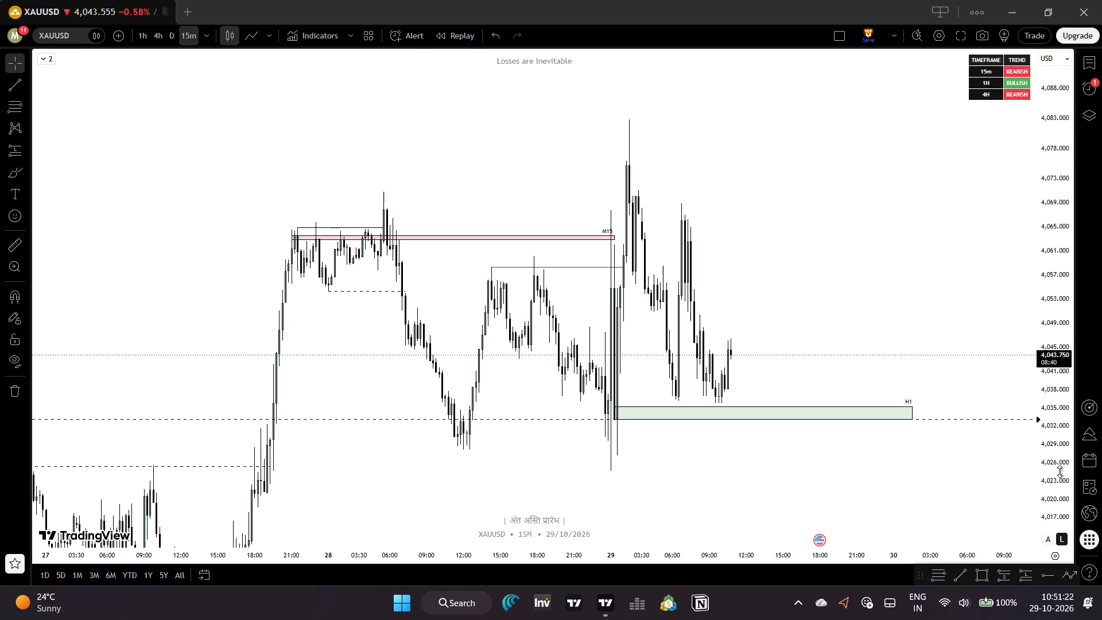
{"action": "left_click_drag", "start_coordinate": [1060, 471], "coordinate": [1057, 482]}
{"action": "left_click_drag", "start_coordinate": [934, 493], "coordinate": [906, 487]}
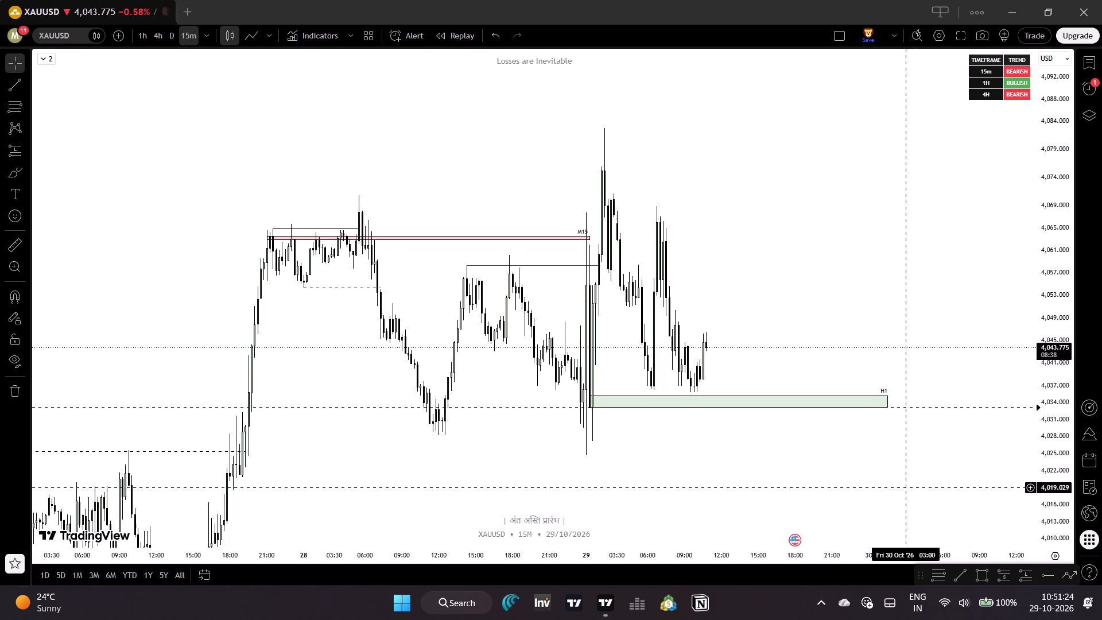
{"action": "left_click", "coordinate": [905, 486]}
{"action": "left_click", "coordinate": [906, 484]}
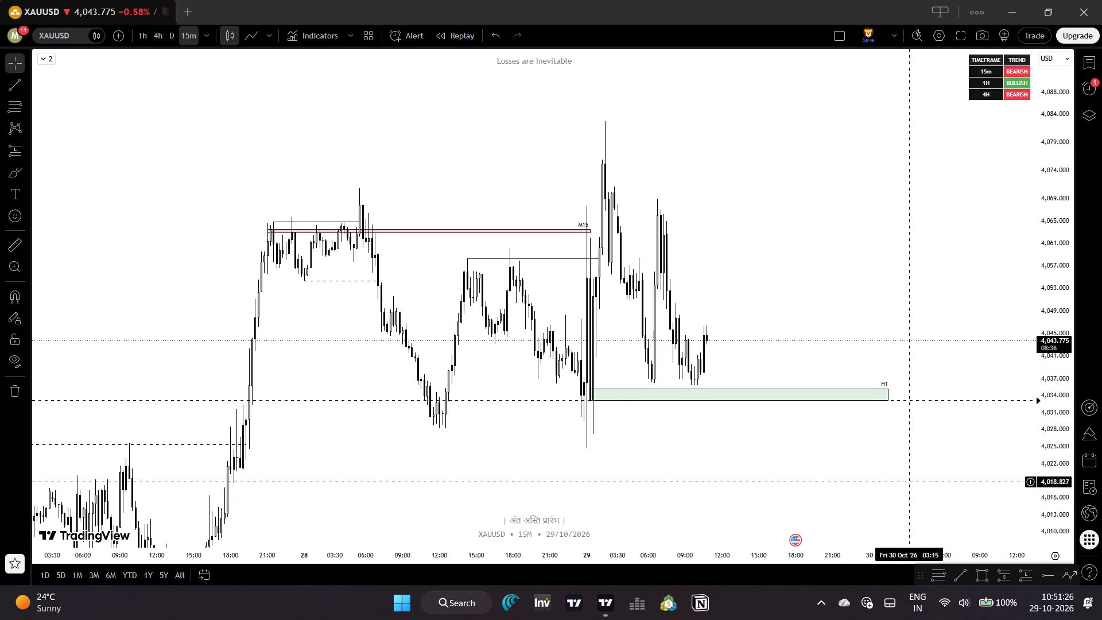
Save the chart layout.
{"action": "left_click", "coordinate": [860, 29]}
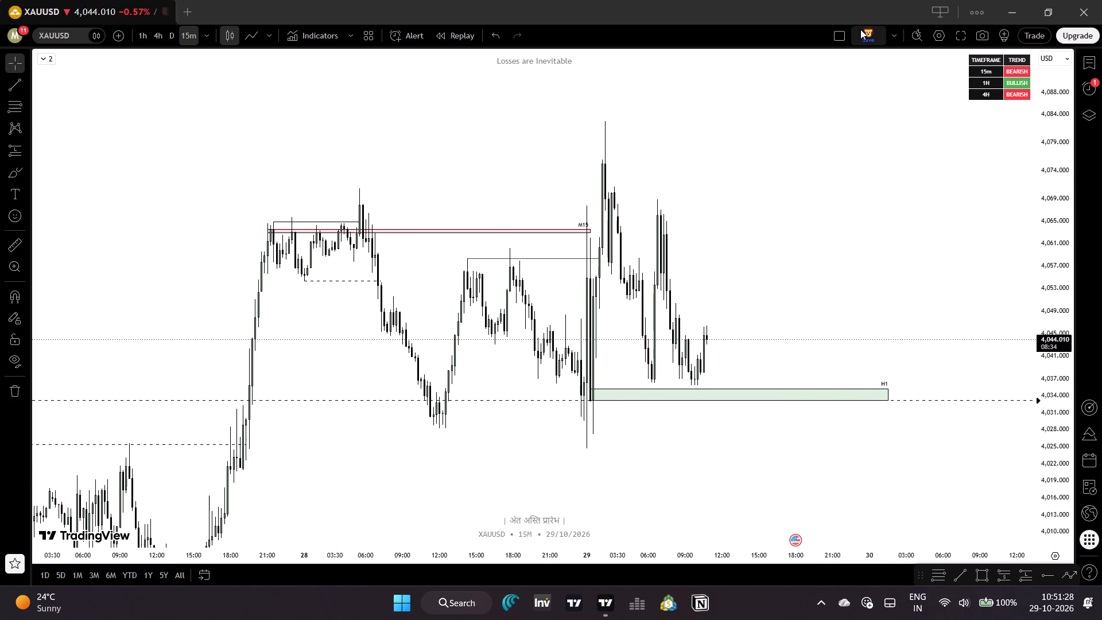
Switch to the TradingView chart in Google Chrome and delete the long position drawing from the 5-minute XAUUSD chart.
{"action": "left_click", "coordinate": [1101, 0]}
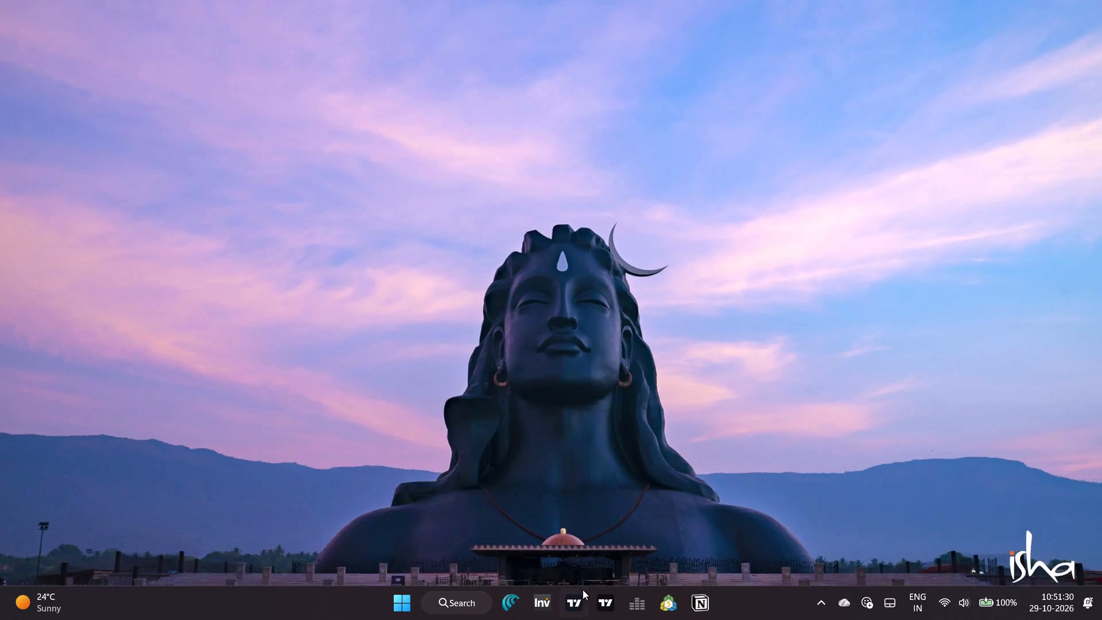
{"action": "left_click", "coordinate": [581, 591]}
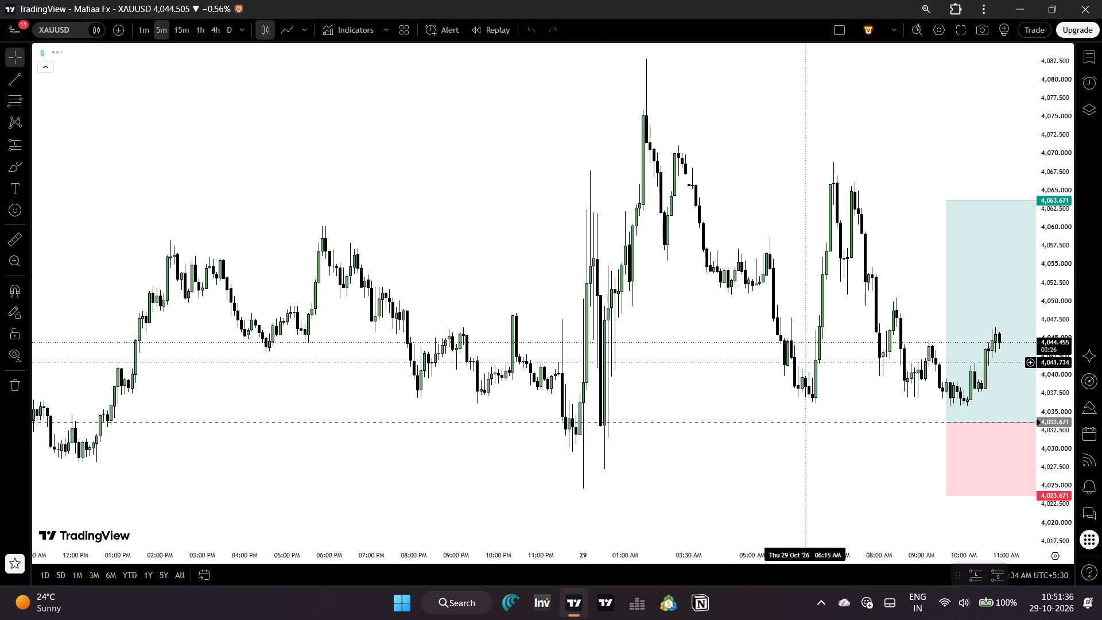
{"action": "left_click_drag", "start_coordinate": [787, 362], "coordinate": [629, 363]}
{"action": "left_click_drag", "start_coordinate": [715, 561], "coordinate": [767, 561]}
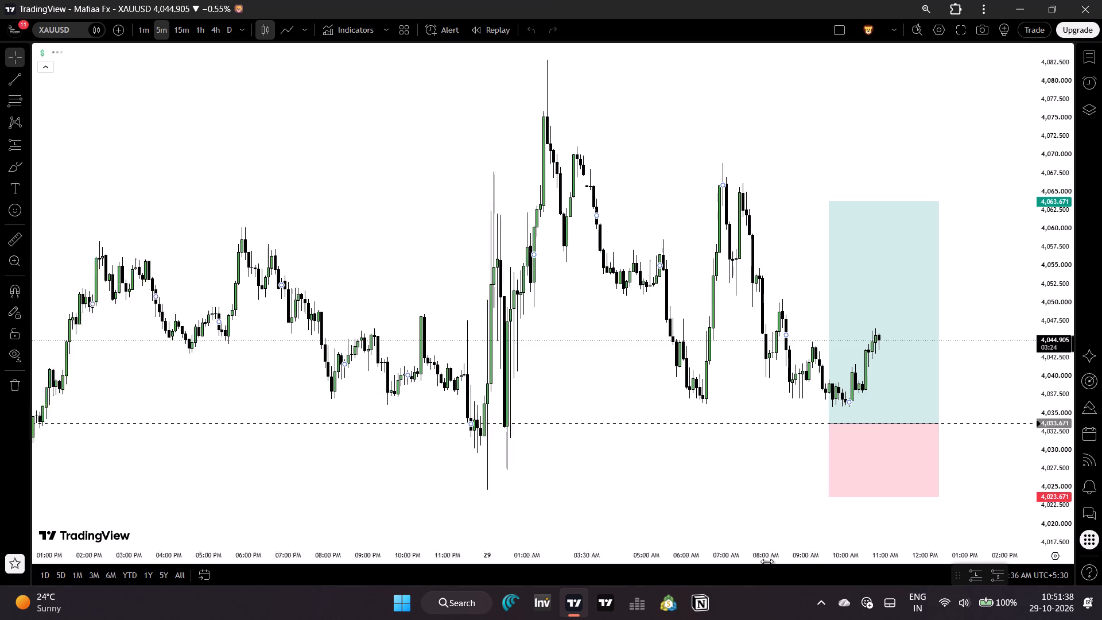
{"action": "left_click_drag", "start_coordinate": [767, 561], "coordinate": [808, 561]}
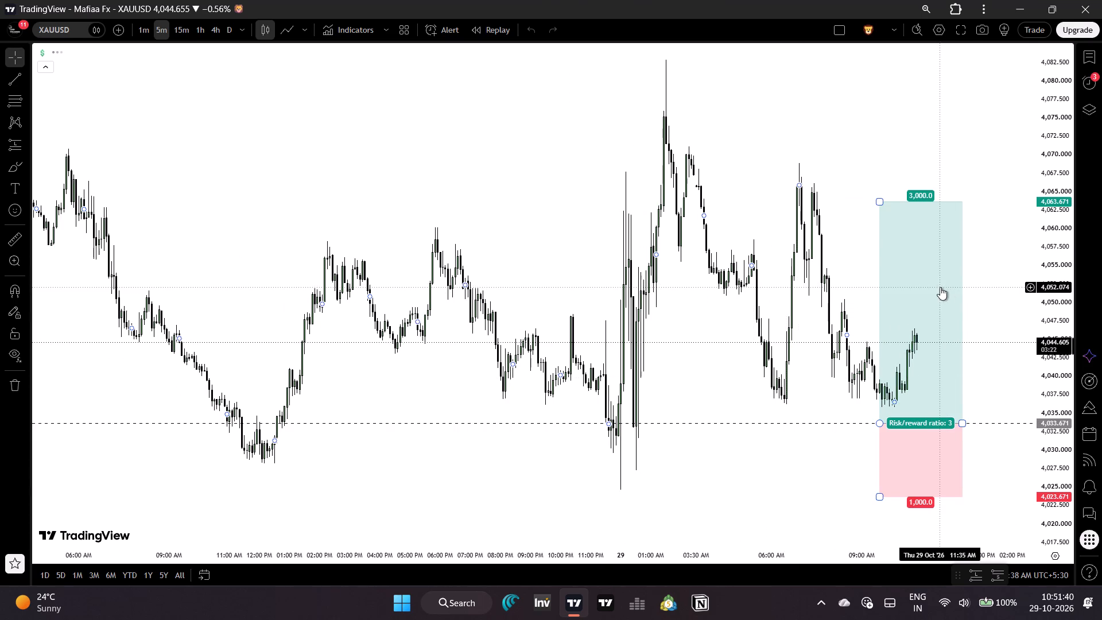
{"action": "left_click", "coordinate": [940, 287]}
{"action": "left_click", "coordinate": [746, 28]}
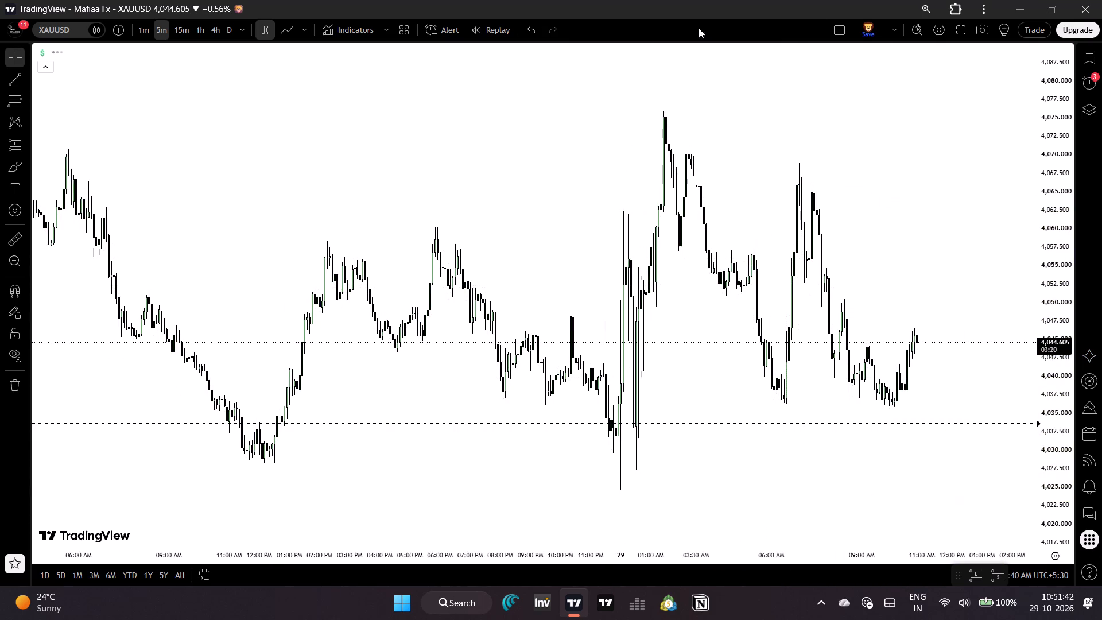
Remove the 5 minutes and 1 minute timeframes from the favourite intervals.
{"action": "left_click", "coordinate": [242, 29]}
{"action": "left_click", "coordinate": [329, 350]}
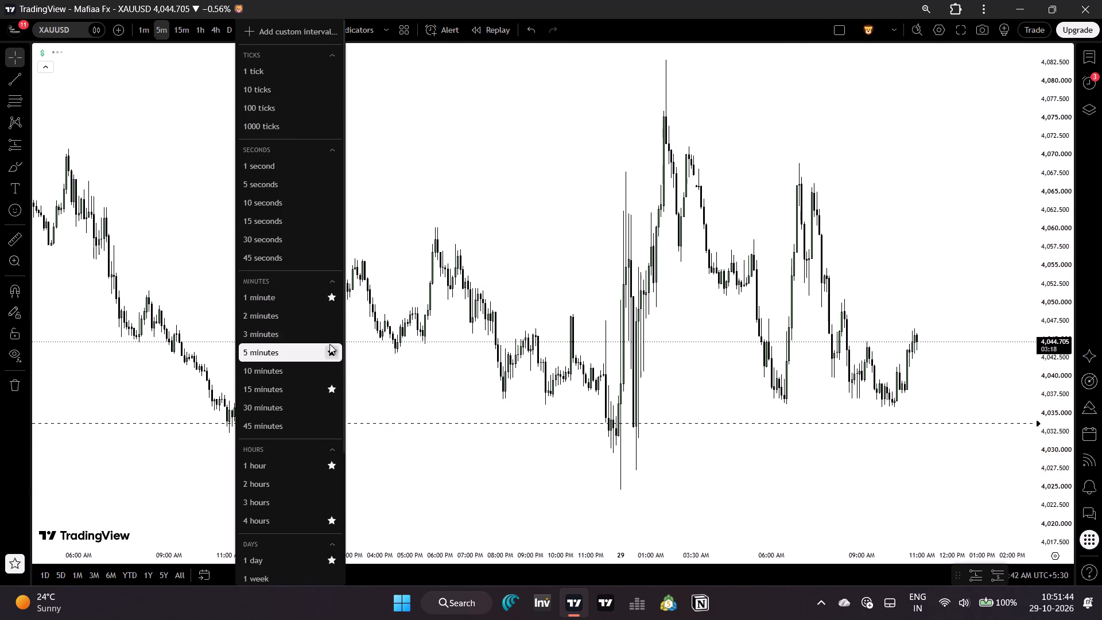
{"action": "left_click", "coordinate": [326, 296]}
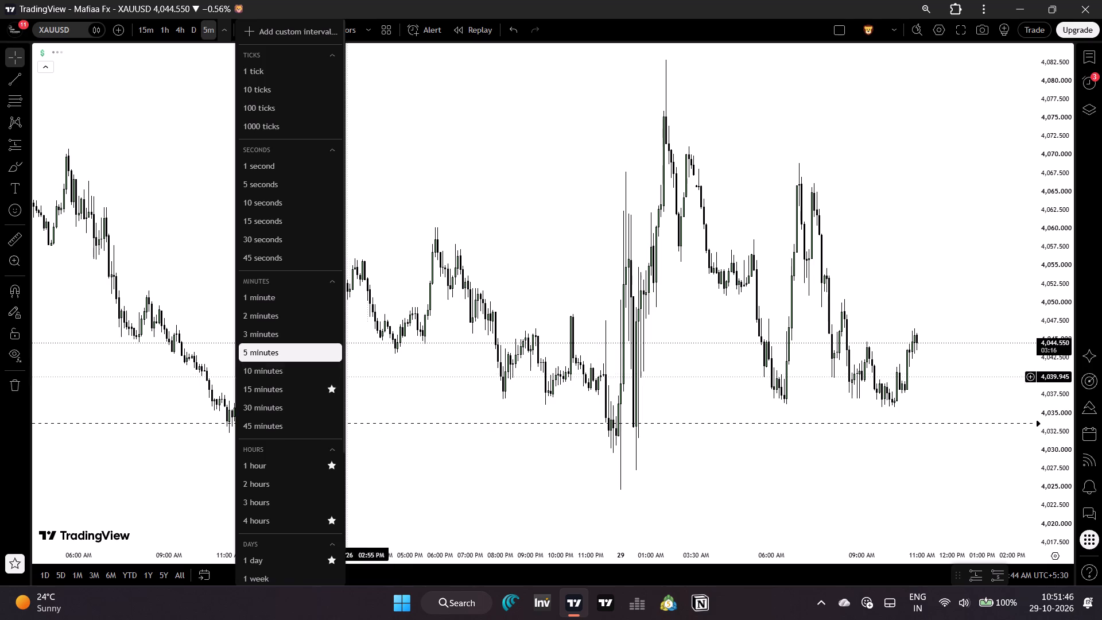
{"action": "left_click", "coordinate": [459, 331]}
Switch the XAUUSD chart to the 15-minute timeframe.
{"action": "left_click", "coordinate": [136, 28]}
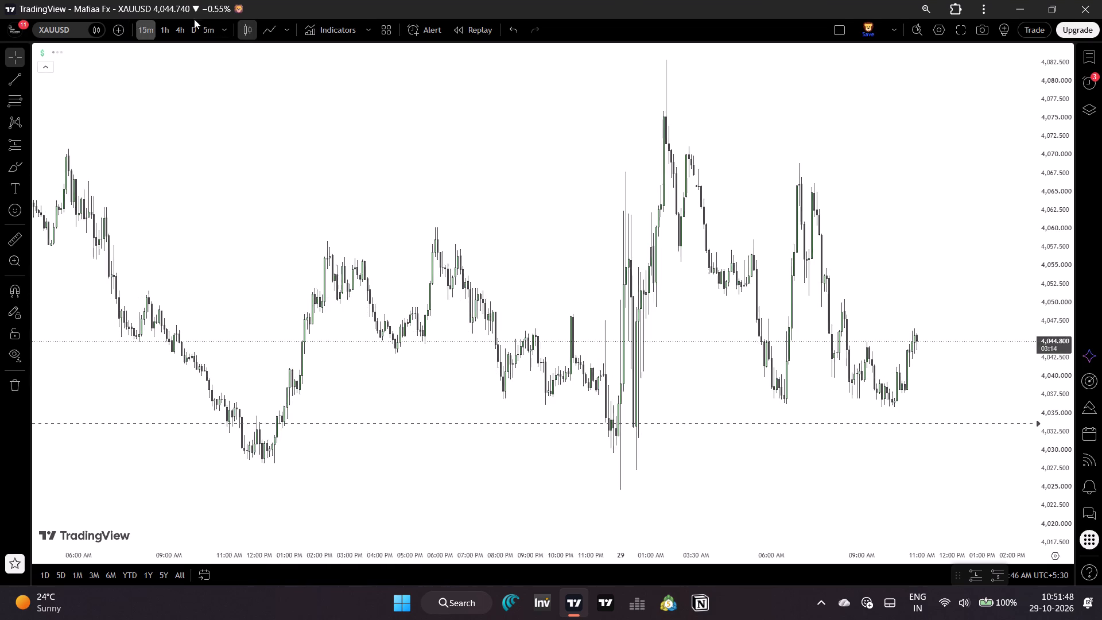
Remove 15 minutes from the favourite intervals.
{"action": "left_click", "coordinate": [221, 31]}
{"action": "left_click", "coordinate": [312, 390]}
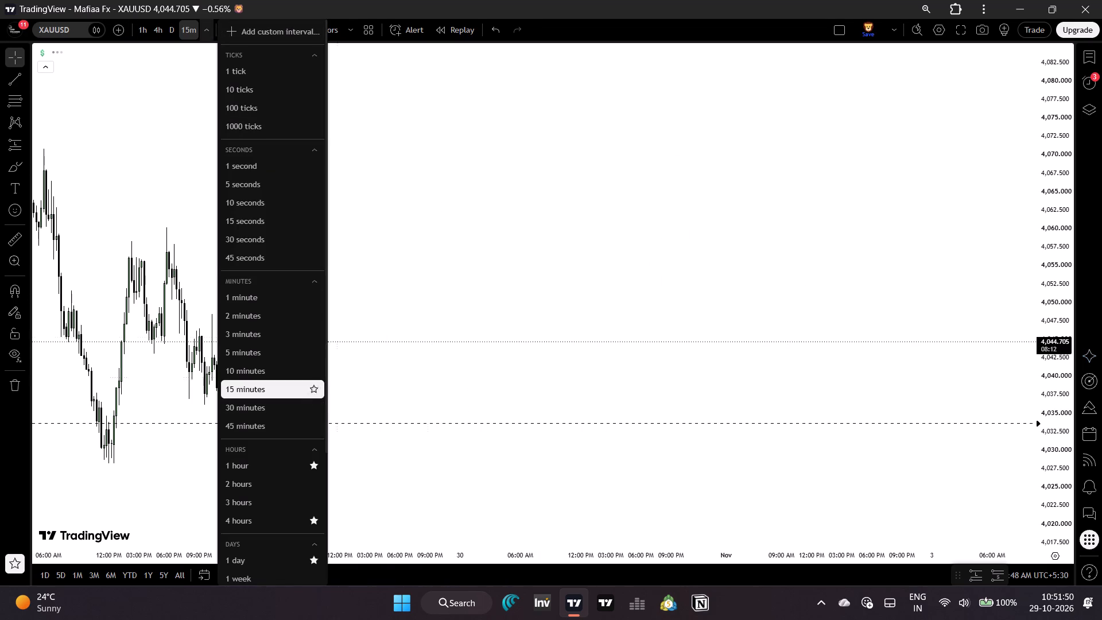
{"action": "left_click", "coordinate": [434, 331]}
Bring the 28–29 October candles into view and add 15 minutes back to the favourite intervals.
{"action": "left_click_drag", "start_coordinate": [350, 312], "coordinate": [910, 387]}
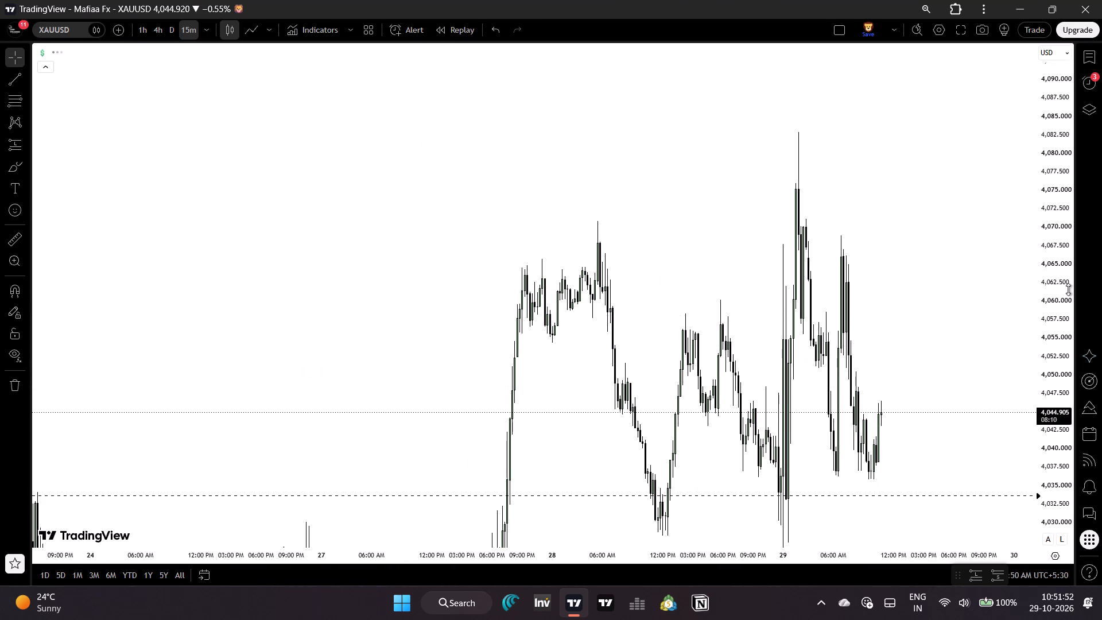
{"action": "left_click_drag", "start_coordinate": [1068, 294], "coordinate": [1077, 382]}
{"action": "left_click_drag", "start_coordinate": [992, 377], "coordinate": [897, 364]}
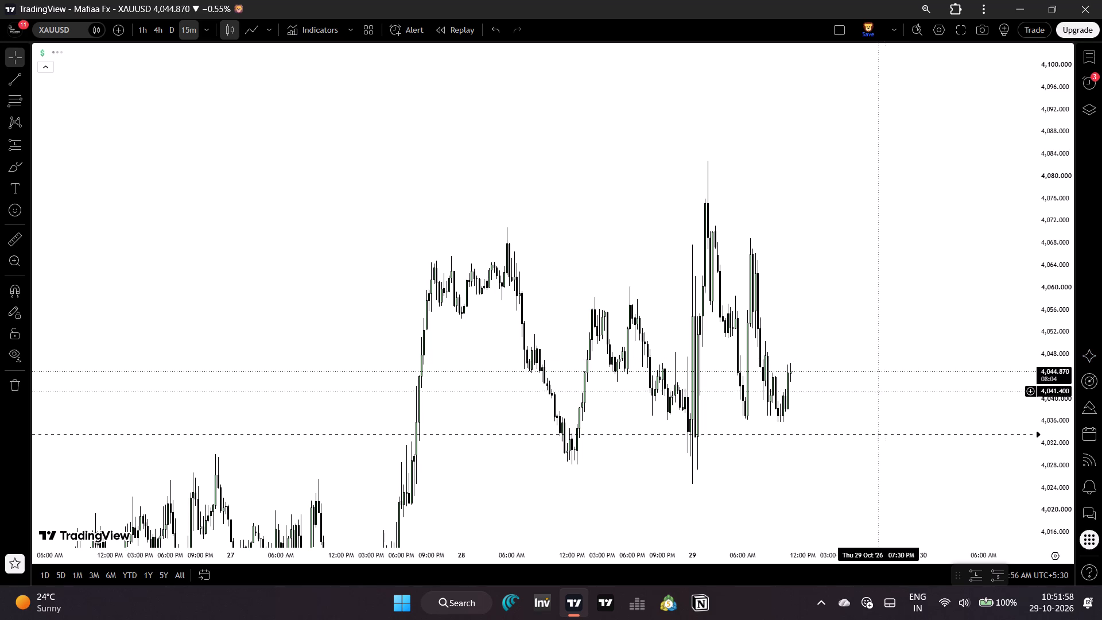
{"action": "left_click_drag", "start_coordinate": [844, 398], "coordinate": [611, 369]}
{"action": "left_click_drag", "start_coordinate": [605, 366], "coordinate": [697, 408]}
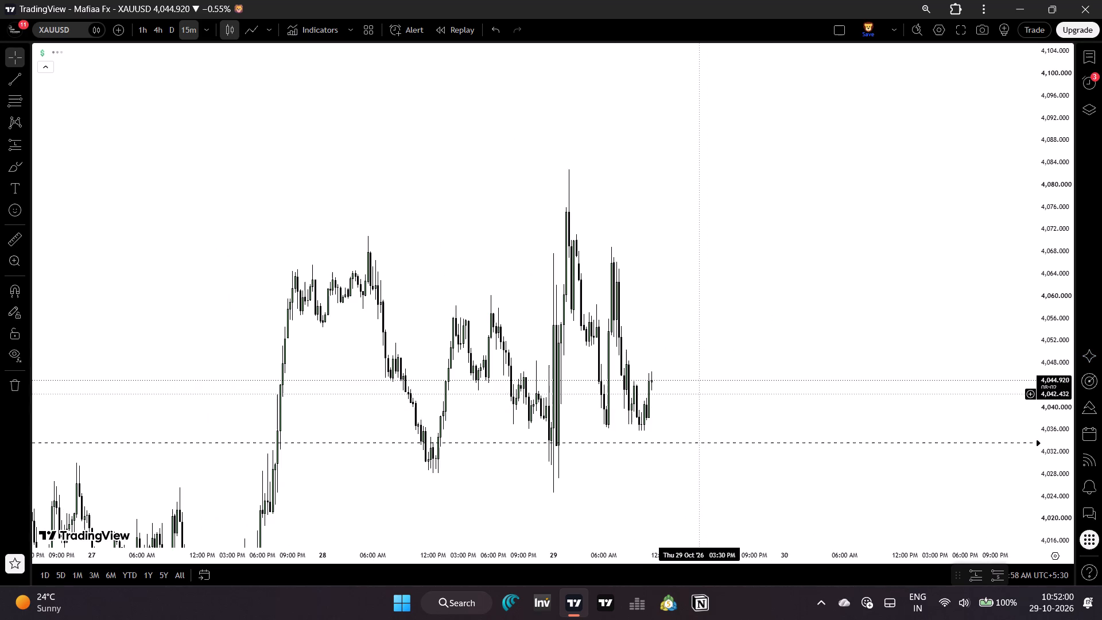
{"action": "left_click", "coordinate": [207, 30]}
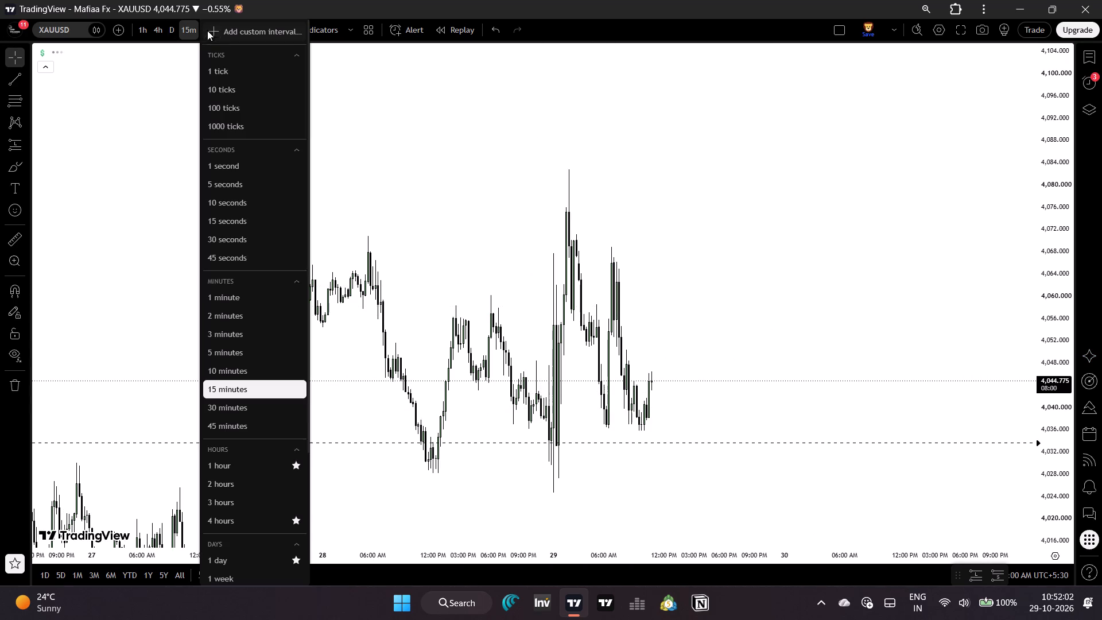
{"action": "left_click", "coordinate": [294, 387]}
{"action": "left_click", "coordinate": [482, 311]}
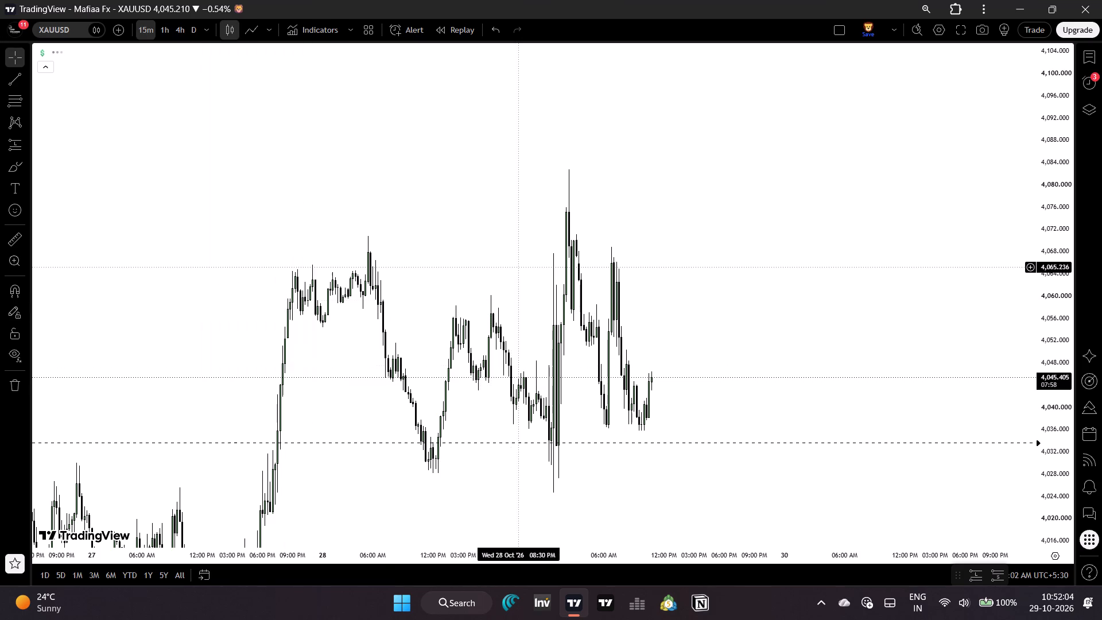
Remove 1 day from the favourite intervals.
{"action": "left_click", "coordinate": [203, 28]}
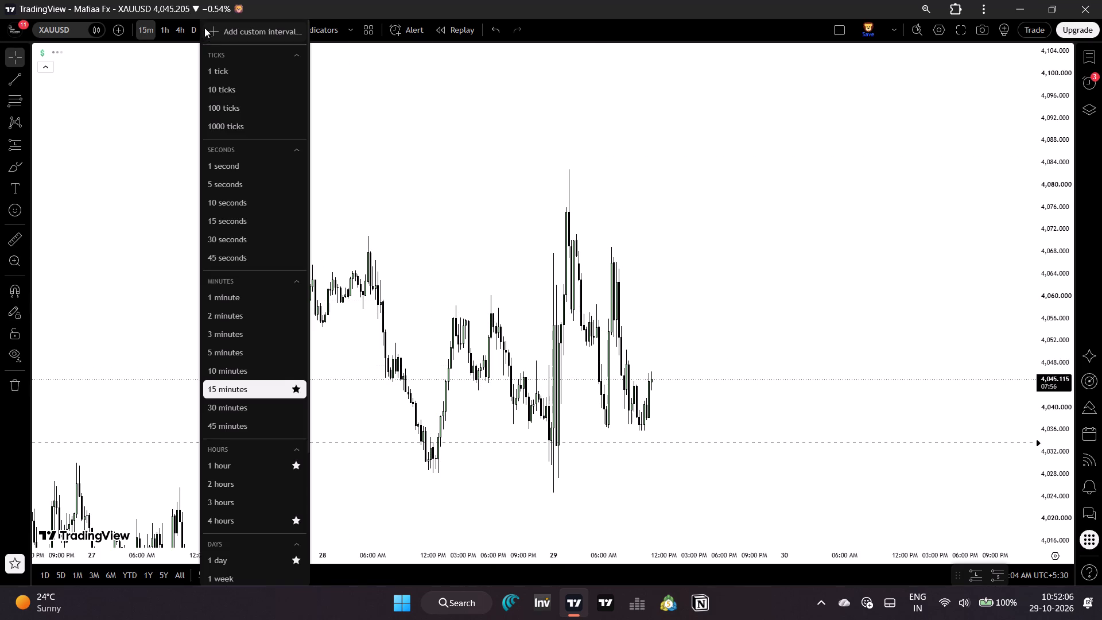
{"action": "left_click", "coordinate": [300, 563]}
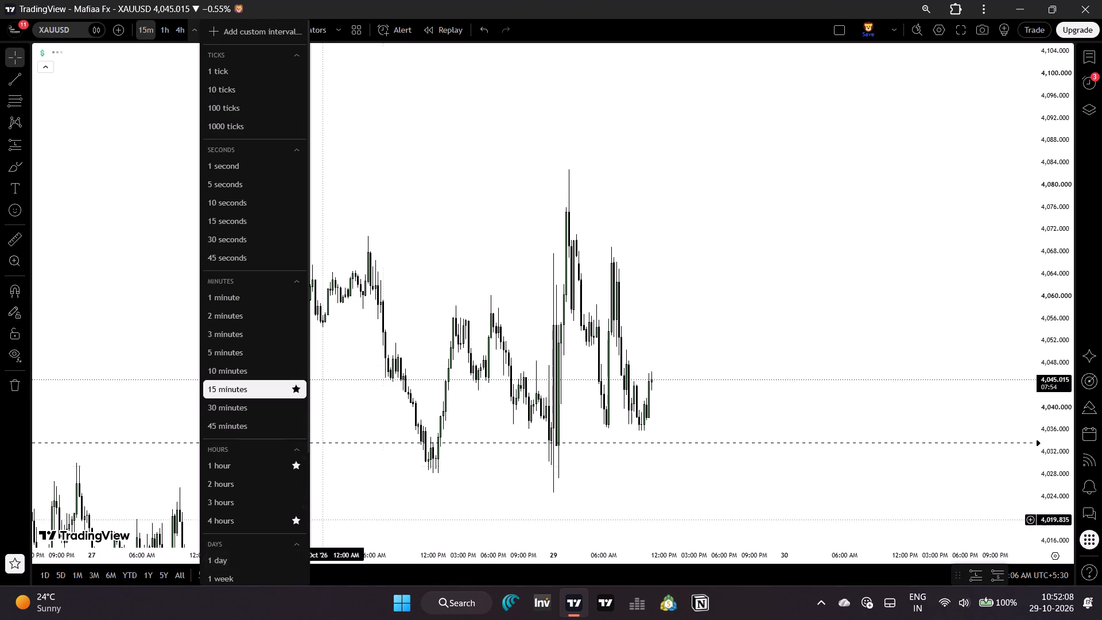
{"action": "left_click", "coordinate": [647, 257]}
Save the chart layout.
{"action": "left_click", "coordinate": [862, 22]}
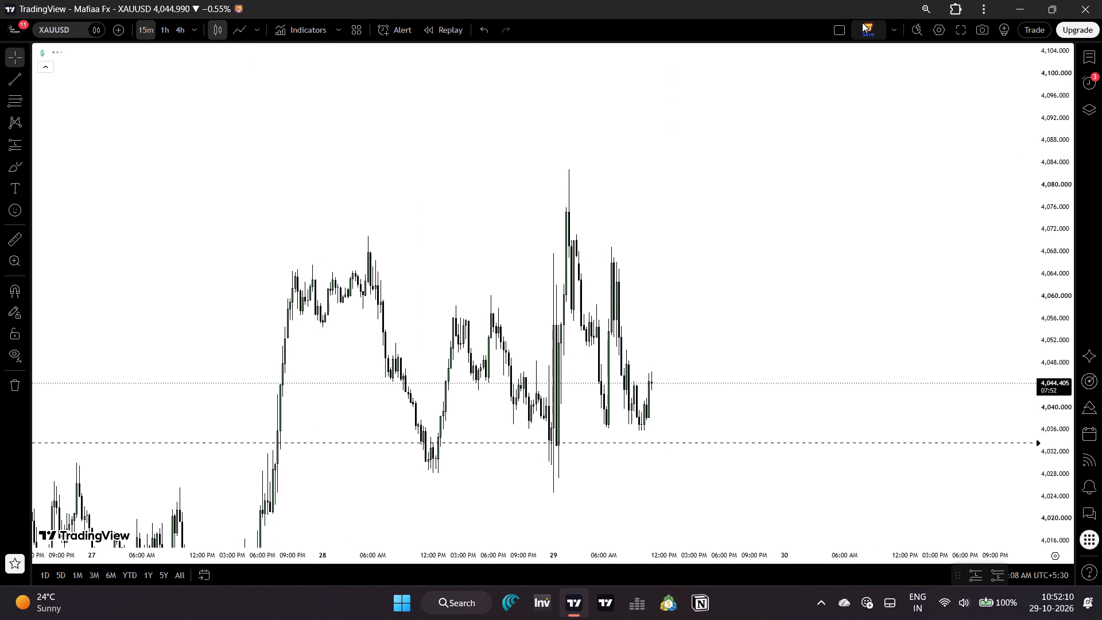
Close the TradingView chart window and reopen it from the desktop.
{"action": "left_click", "coordinate": [1101, 0]}
{"action": "left_click", "coordinate": [685, 91]}
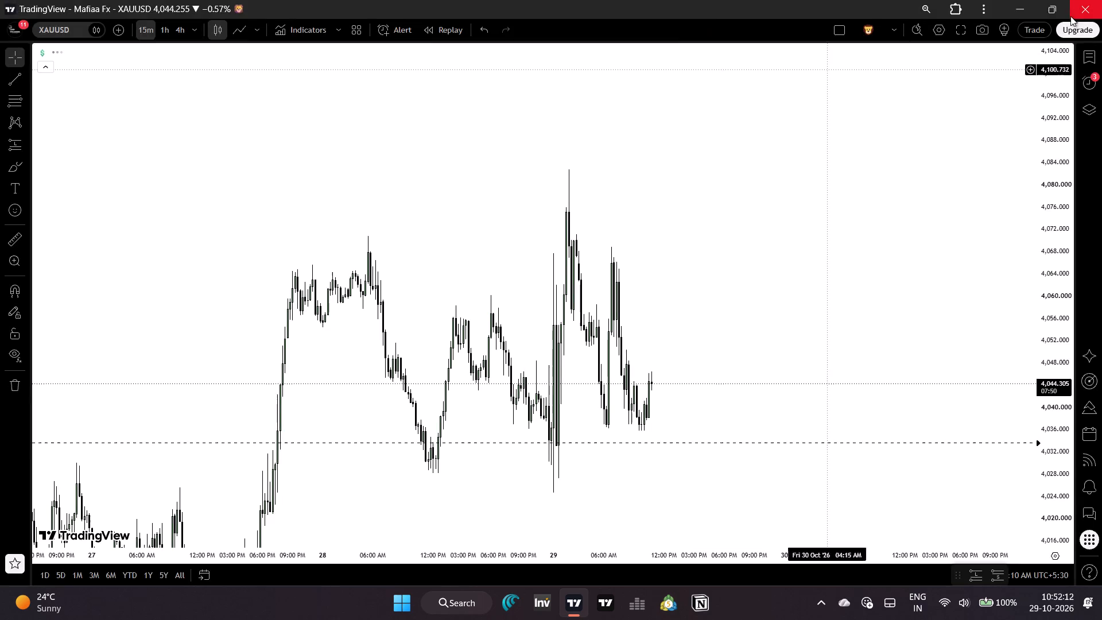
{"action": "left_click", "coordinate": [1101, 0]}
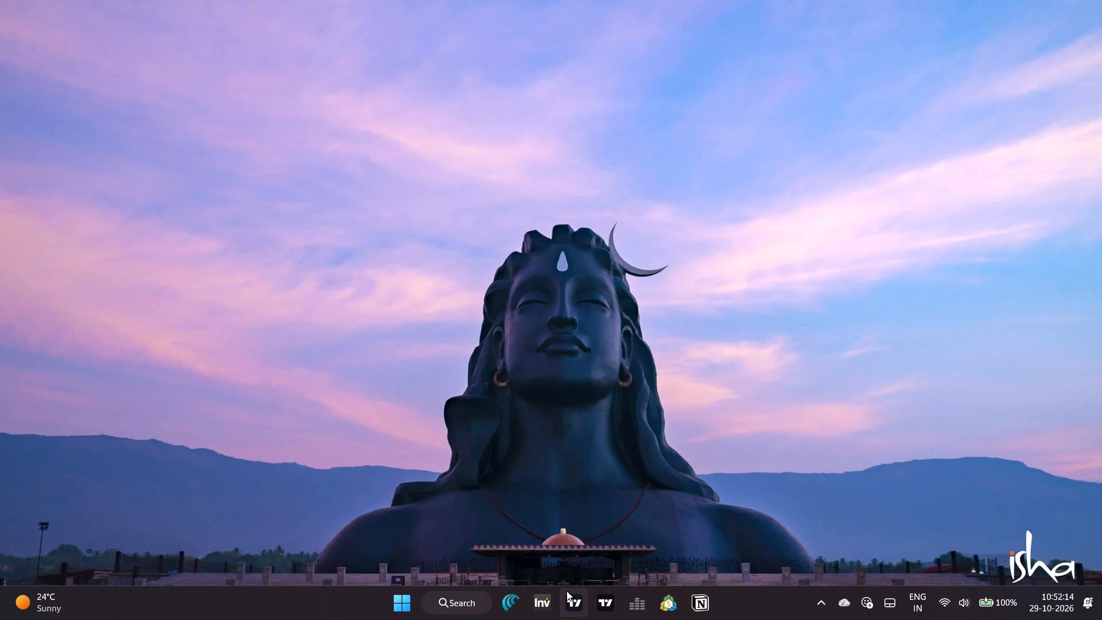
{"action": "left_click", "coordinate": [566, 591]}
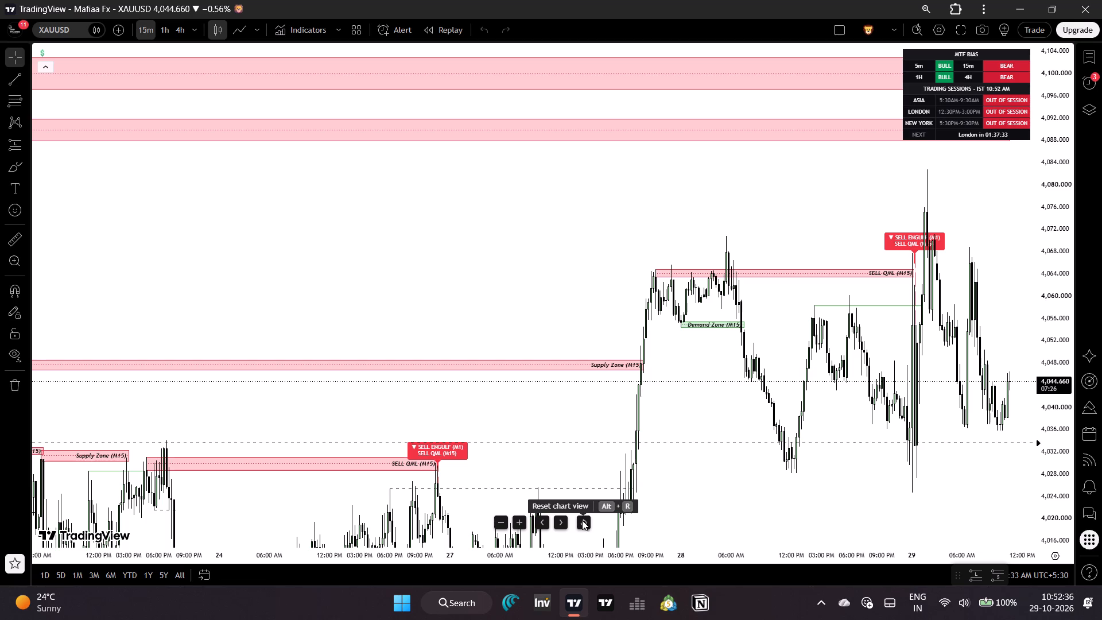
In the $ indicator's input settings, turn off Enable Confirmation Model (Master ON/OFF) and apply the change.
{"action": "double_click", "coordinate": [1023, 104]}
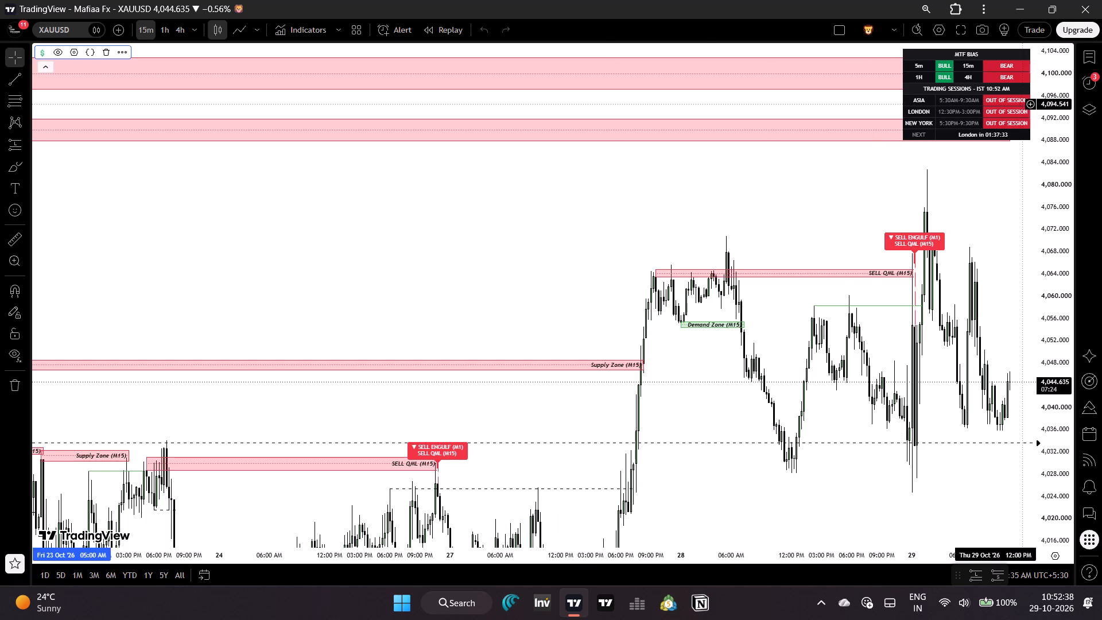
{"action": "scroll", "coordinate": [566, 278], "scroll_direction": "down", "scroll_amount": 11}
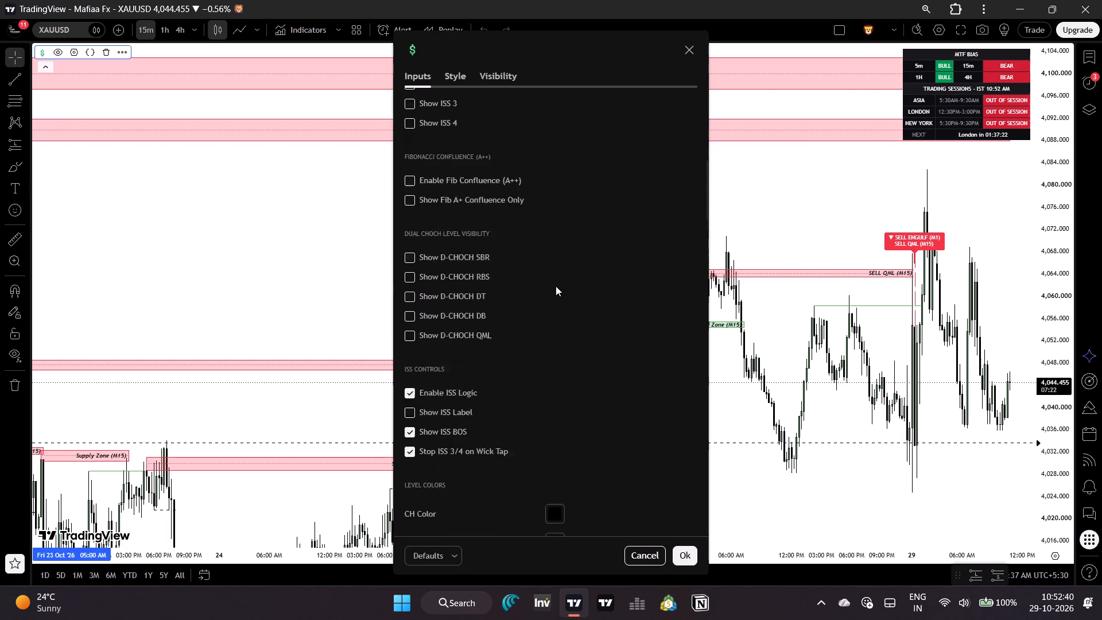
{"action": "scroll", "coordinate": [556, 286], "scroll_direction": "down", "scroll_amount": 20}
{"action": "scroll", "coordinate": [556, 289], "scroll_direction": "up", "scroll_amount": 4}
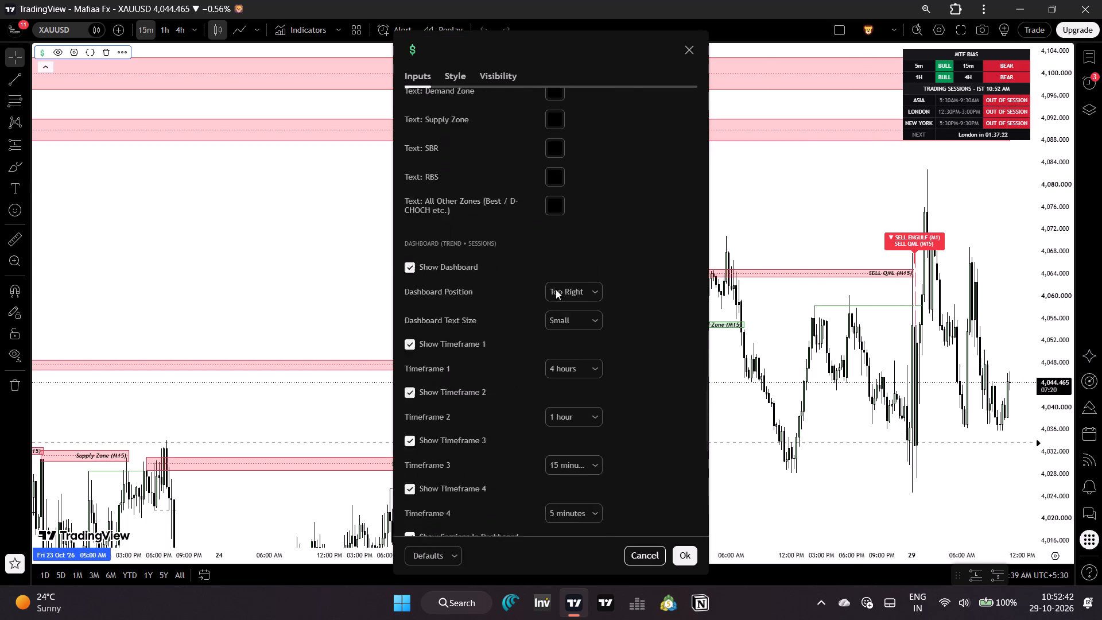
{"action": "scroll", "coordinate": [556, 291], "scroll_direction": "down", "scroll_amount": 4}
{"action": "scroll", "coordinate": [508, 285], "scroll_direction": "down", "scroll_amount": 3}
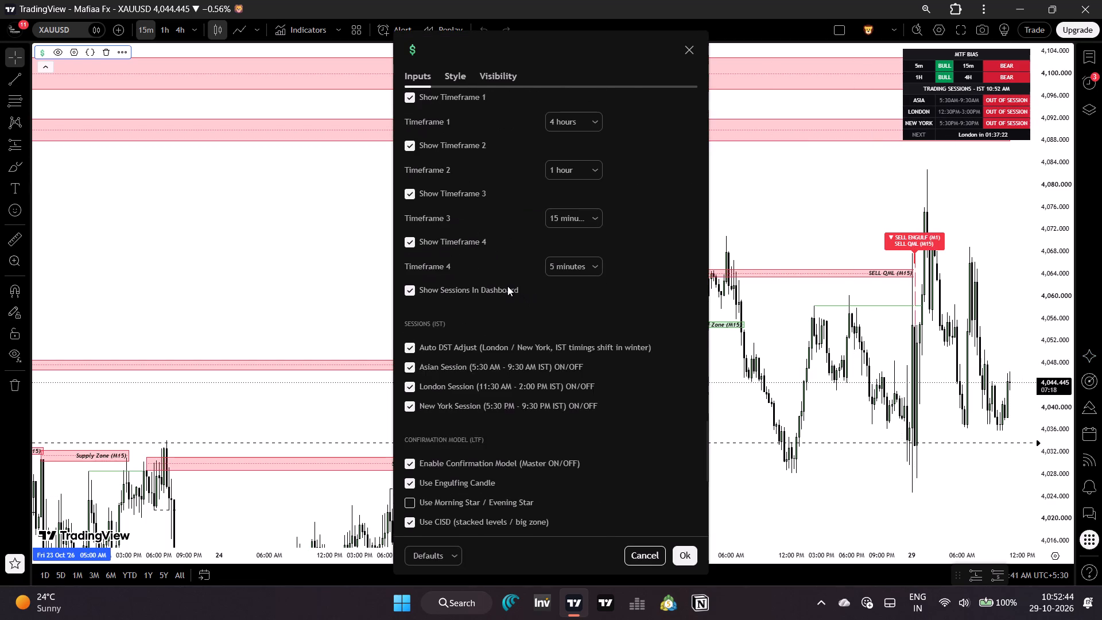
{"action": "scroll", "coordinate": [507, 286], "scroll_direction": "down", "scroll_amount": 2}
{"action": "scroll", "coordinate": [507, 286], "scroll_direction": "up", "scroll_amount": 8}
{"action": "scroll", "coordinate": [510, 285], "scroll_direction": "down", "scroll_amount": 8}
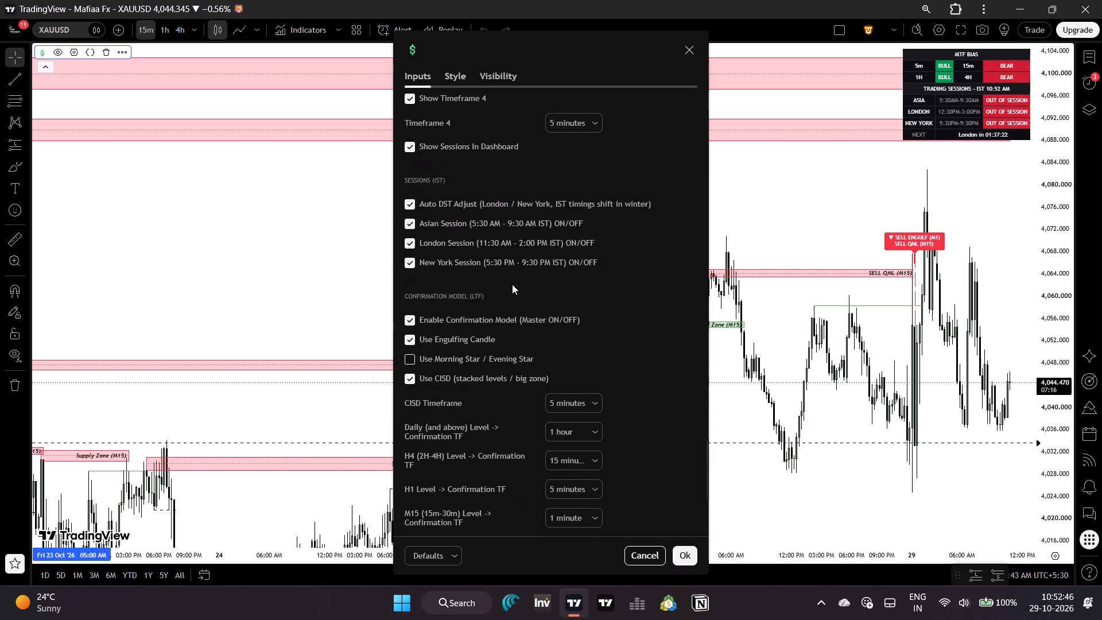
{"action": "left_click", "coordinate": [502, 318]}
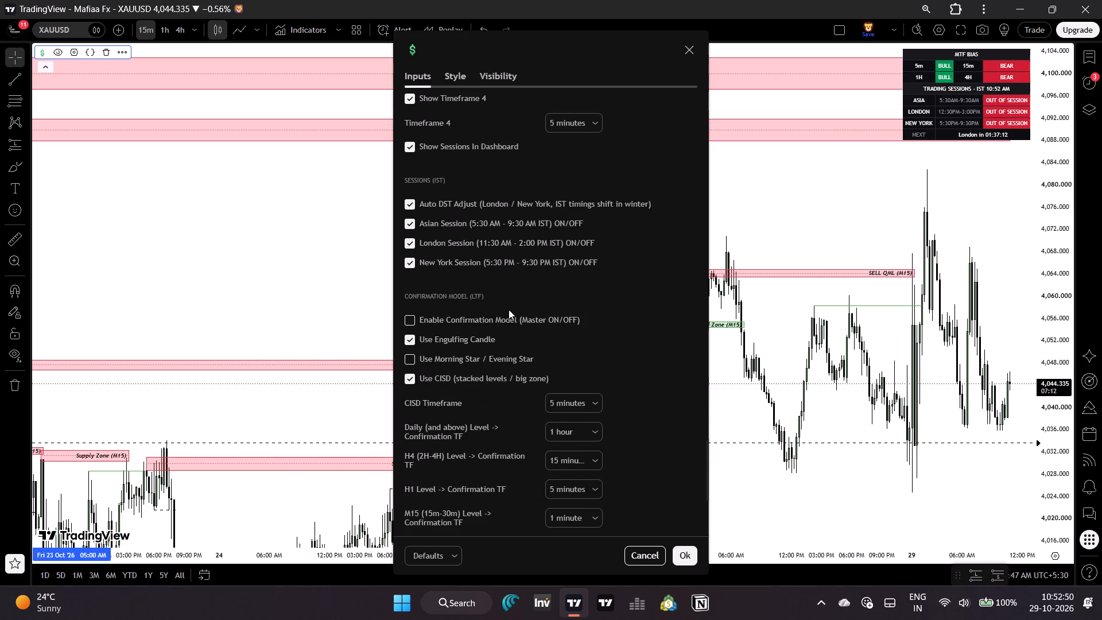
{"action": "scroll", "coordinate": [511, 309], "scroll_direction": "up", "scroll_amount": 7}
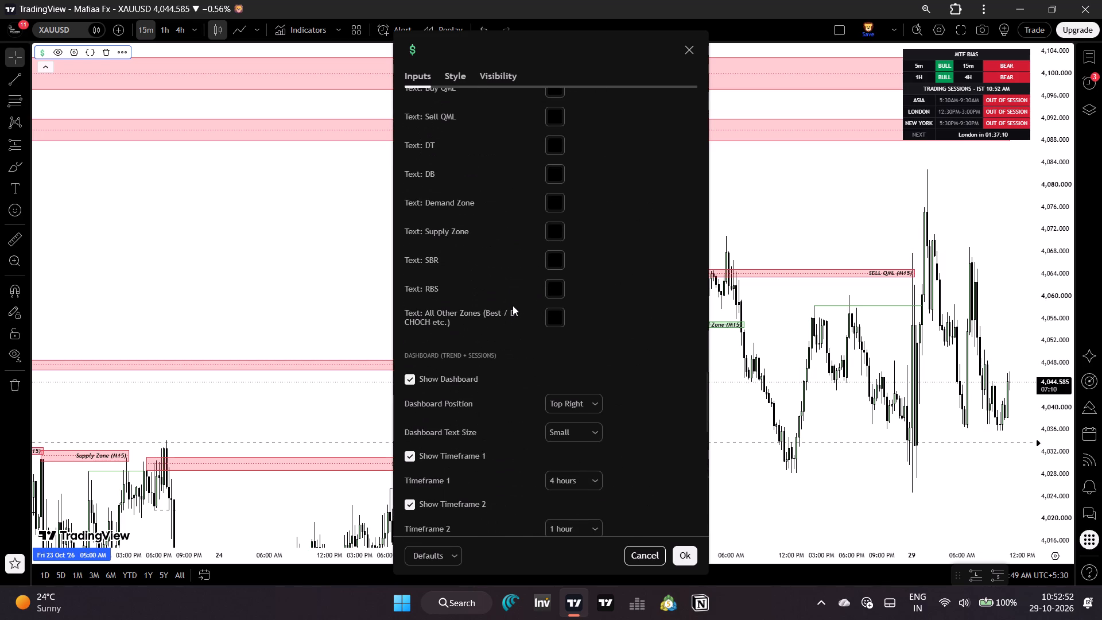
{"action": "scroll", "coordinate": [513, 305], "scroll_direction": "up", "scroll_amount": 6}
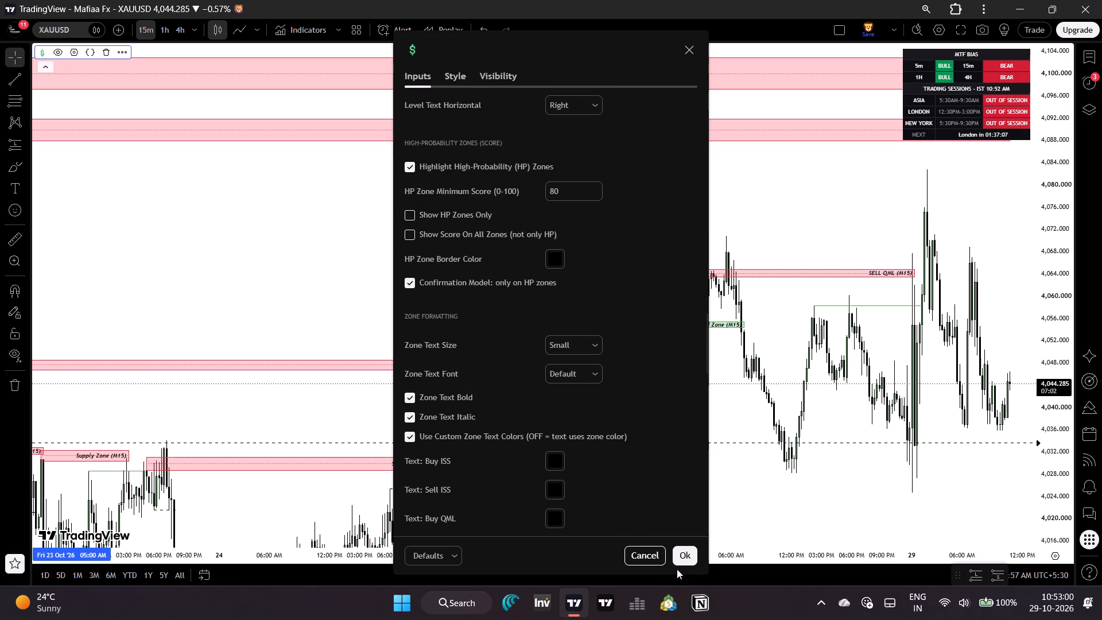
{"action": "left_click", "coordinate": [687, 555]}
Examine the 15-minute price action from 27 to 29 October against the M15 supply, demand and SELL QML zones.
{"action": "left_click_drag", "start_coordinate": [907, 508], "coordinate": [755, 447]}
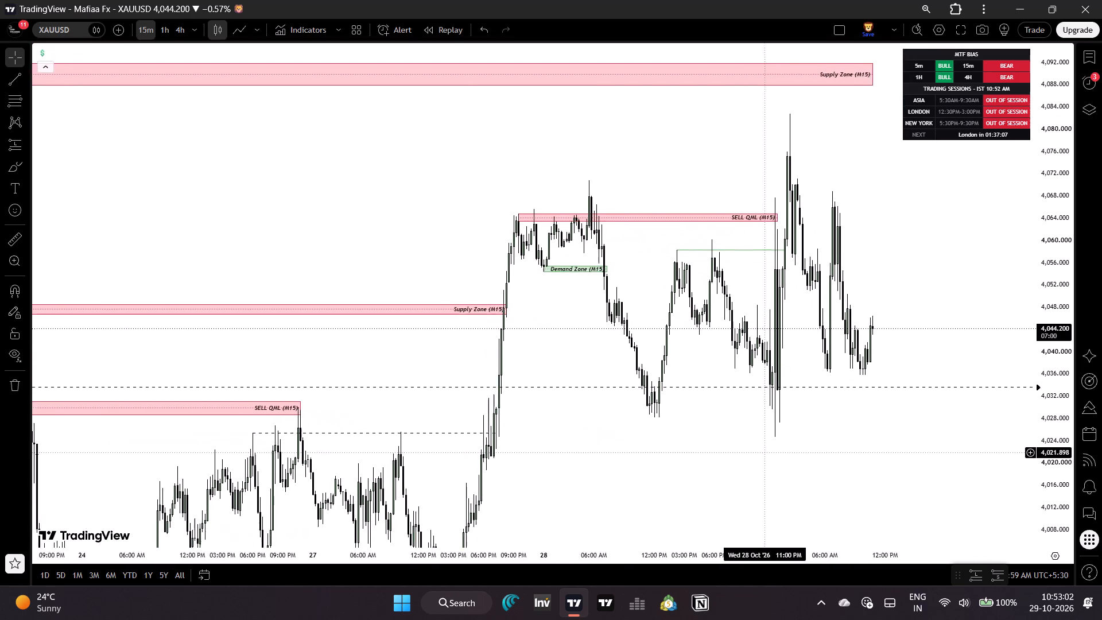
{"action": "left_click_drag", "start_coordinate": [755, 447], "coordinate": [655, 549]}
{"action": "left_click_drag", "start_coordinate": [787, 231], "coordinate": [806, 481]}
{"action": "left_click_drag", "start_coordinate": [808, 455], "coordinate": [832, 154]}
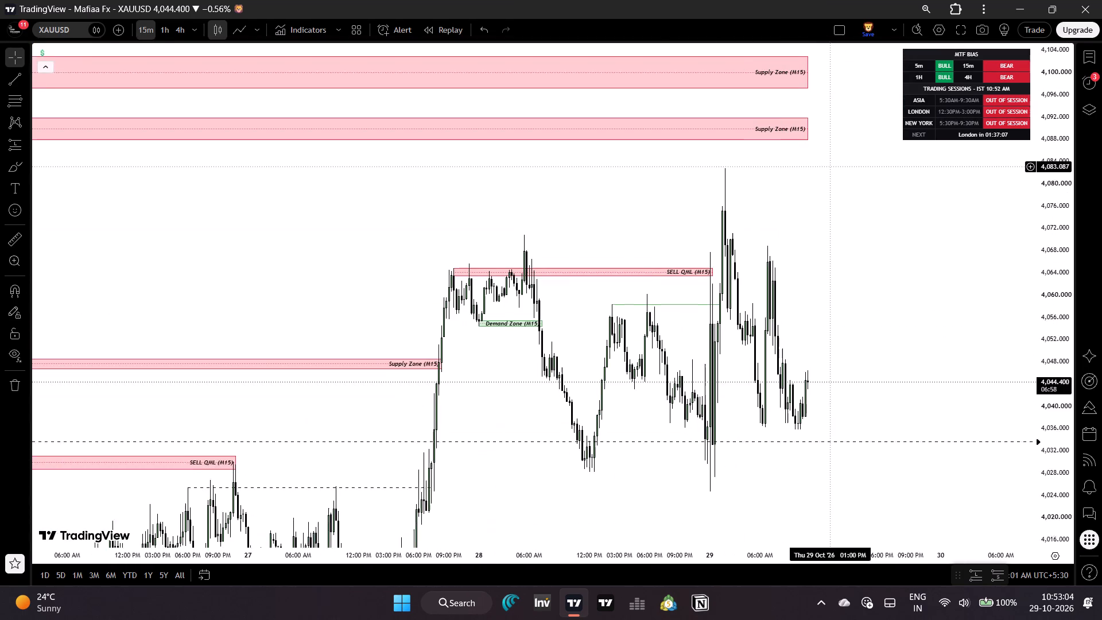
{"action": "left_click_drag", "start_coordinate": [832, 154], "coordinate": [835, 148]}
{"action": "left_click_drag", "start_coordinate": [879, 293], "coordinate": [879, 350]}
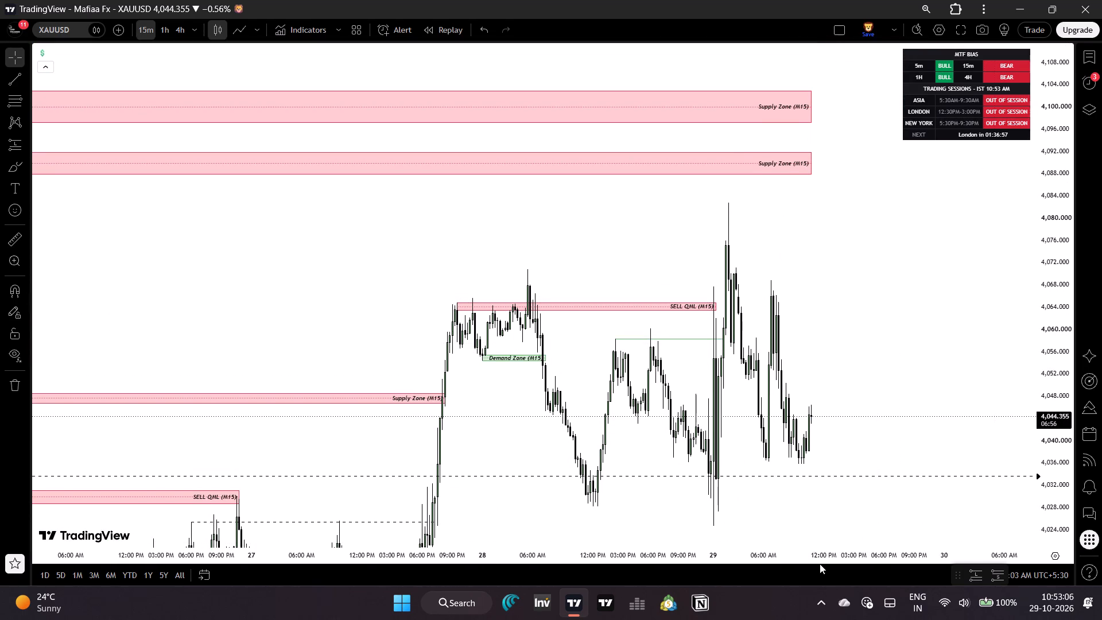
{"action": "left_click_drag", "start_coordinate": [816, 552], "coordinate": [654, 554]}
{"action": "left_click_drag", "start_coordinate": [637, 374], "coordinate": [823, 369]}
{"action": "left_click", "coordinate": [825, 369]}
{"action": "left_click_drag", "start_coordinate": [822, 381], "coordinate": [822, 358]}
{"action": "left_click_drag", "start_coordinate": [851, 355], "coordinate": [808, 362]}
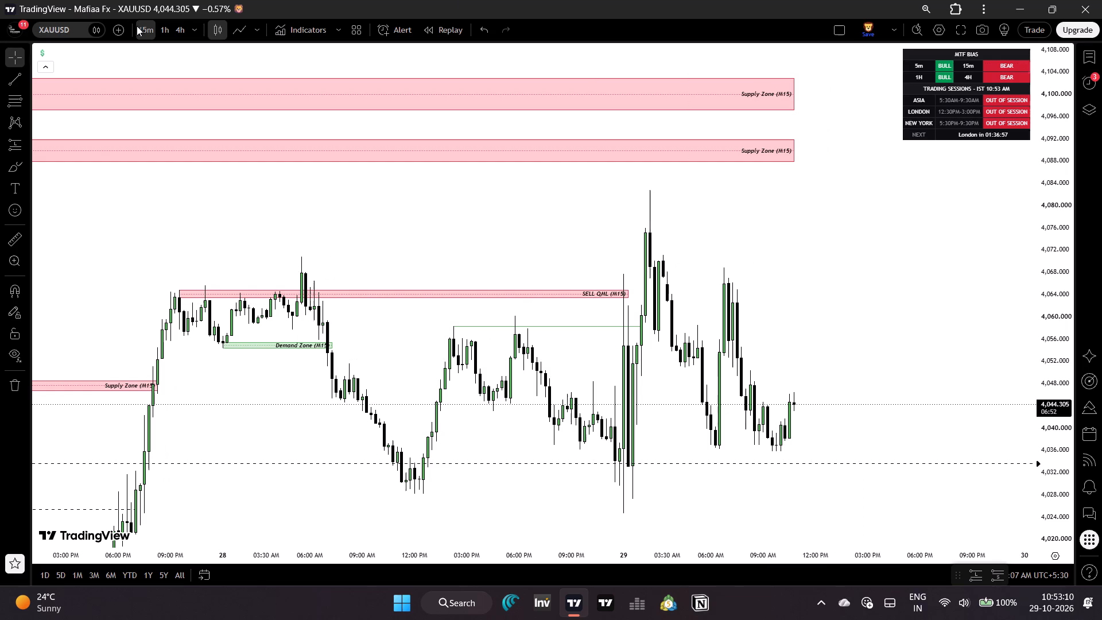
Switch the chart to the 1-hour timeframe and examine the recent candles around the H1 demand zone.
{"action": "left_click", "coordinate": [161, 32]}
{"action": "left_click_drag", "start_coordinate": [274, 239], "coordinate": [727, 267]}
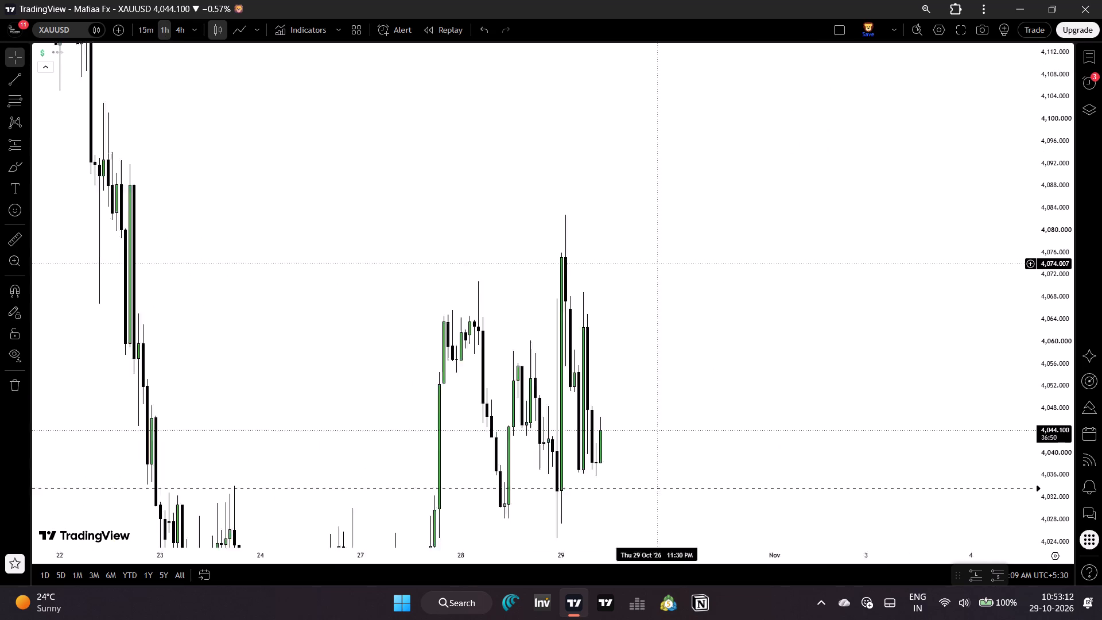
{"action": "left_click_drag", "start_coordinate": [727, 267], "coordinate": [783, 267]}
{"action": "left_click_drag", "start_coordinate": [1053, 267], "coordinate": [1053, 412]}
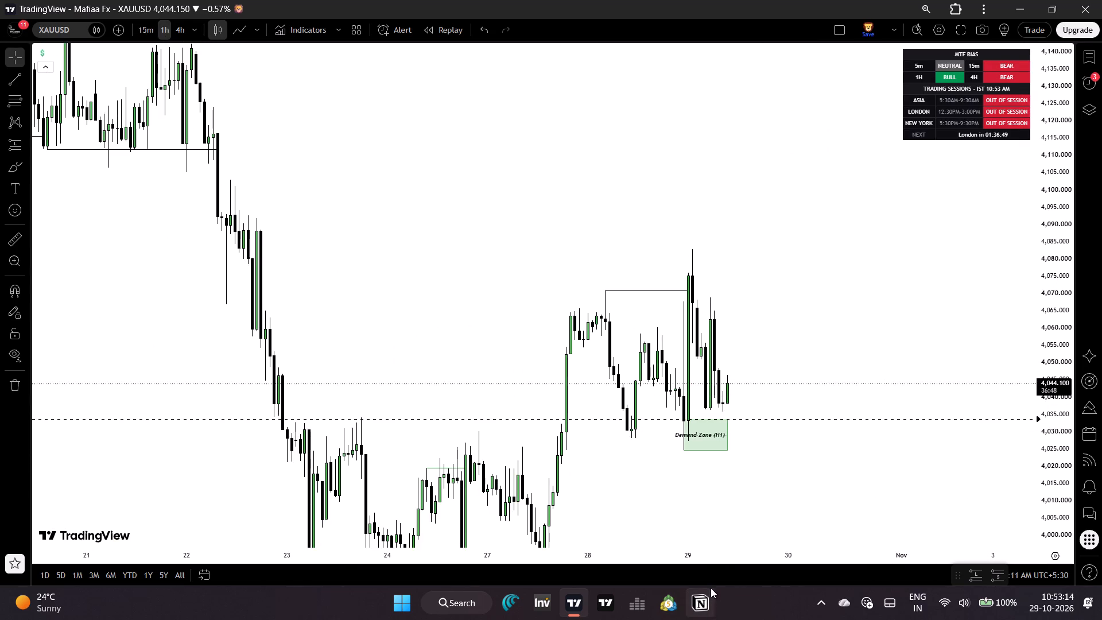
{"action": "left_click_drag", "start_coordinate": [710, 555], "coordinate": [414, 536]}
{"action": "left_click_drag", "start_coordinate": [510, 455], "coordinate": [806, 417]}
{"action": "left_click_drag", "start_coordinate": [778, 414], "coordinate": [660, 396]}
{"action": "left_click_drag", "start_coordinate": [1055, 501], "coordinate": [1056, 502]}
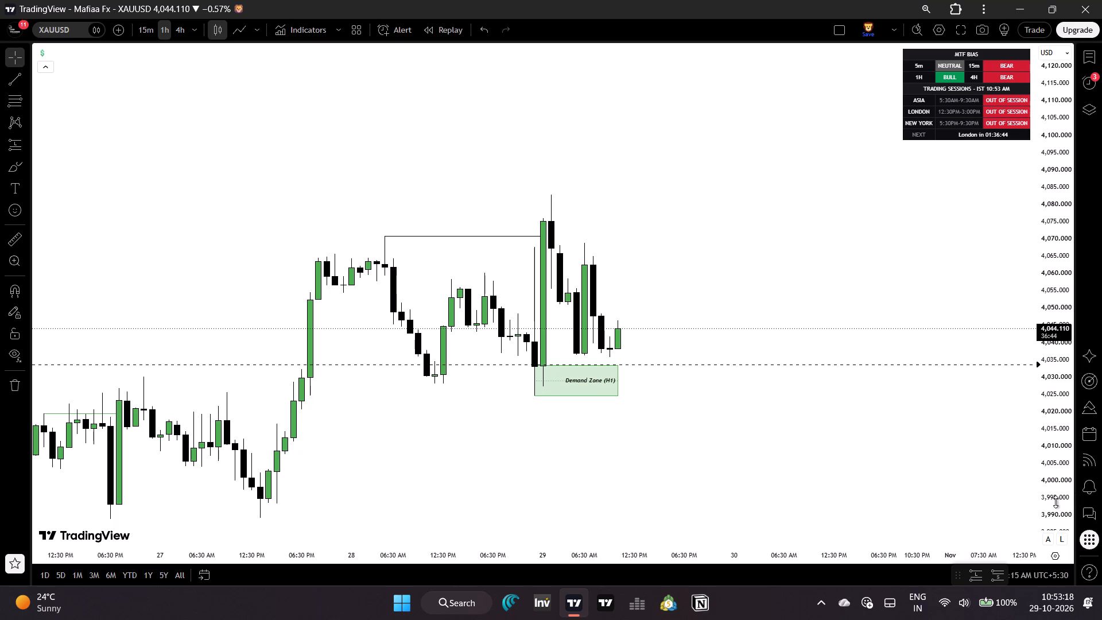
{"action": "left_click_drag", "start_coordinate": [1056, 502], "coordinate": [1045, 449]}
{"action": "left_click_drag", "start_coordinate": [949, 473], "coordinate": [943, 505]}
{"action": "left_click_drag", "start_coordinate": [797, 556], "coordinate": [734, 555]}
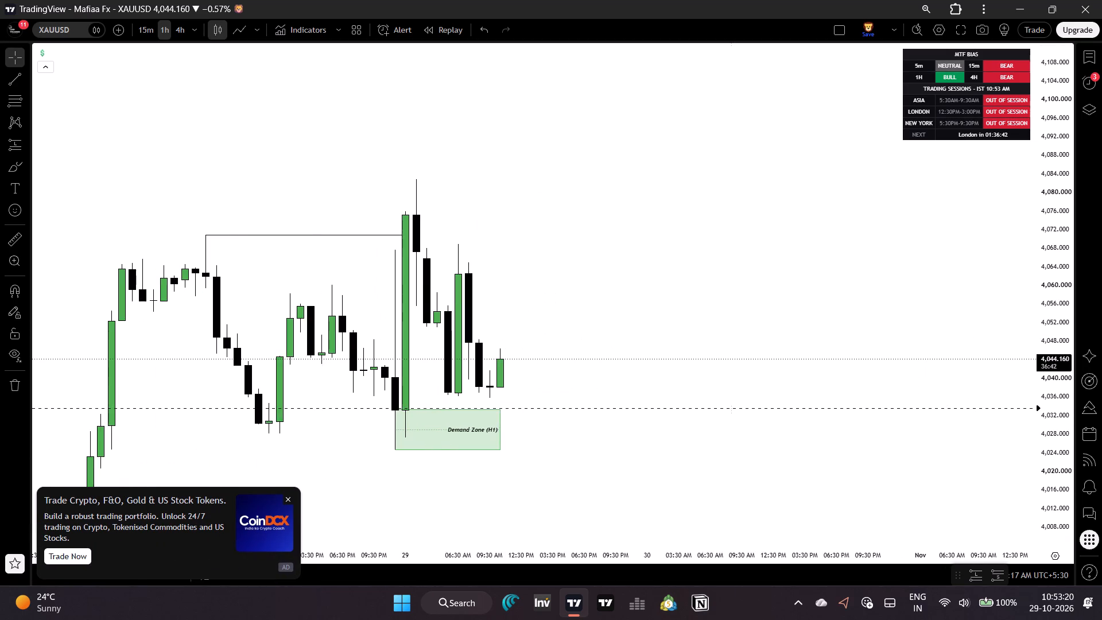
{"action": "left_click_drag", "start_coordinate": [739, 489], "coordinate": [813, 502]}
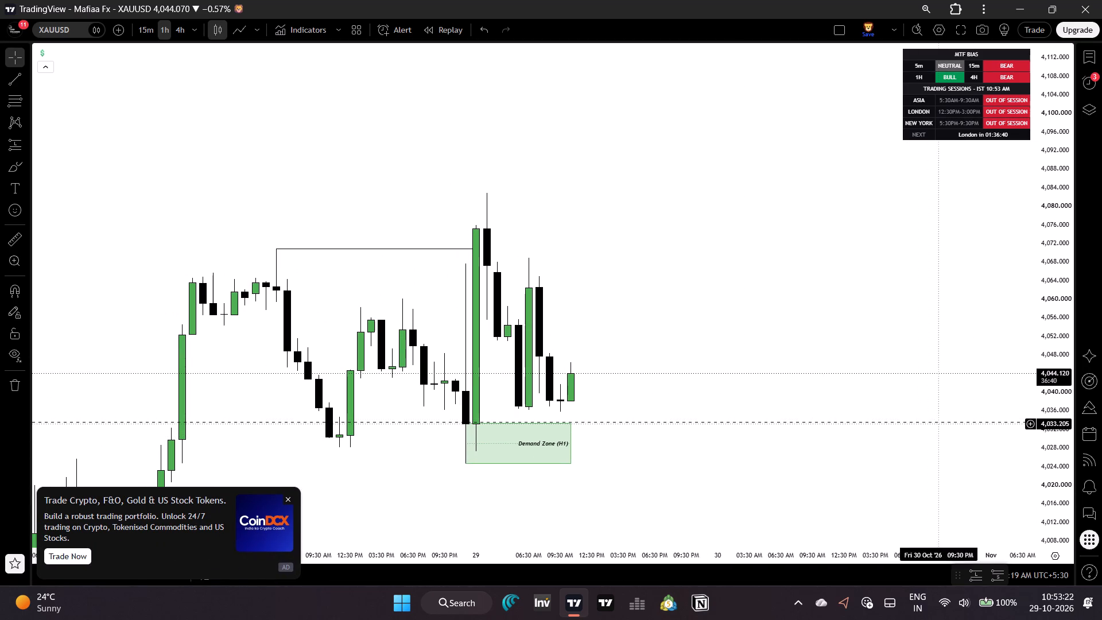
Adjust the XAUUSD crossing alert line at the top edge of the H1 demand zone to 4,033.329.
{"action": "left_click_drag", "start_coordinate": [937, 423], "coordinate": [948, 423]}
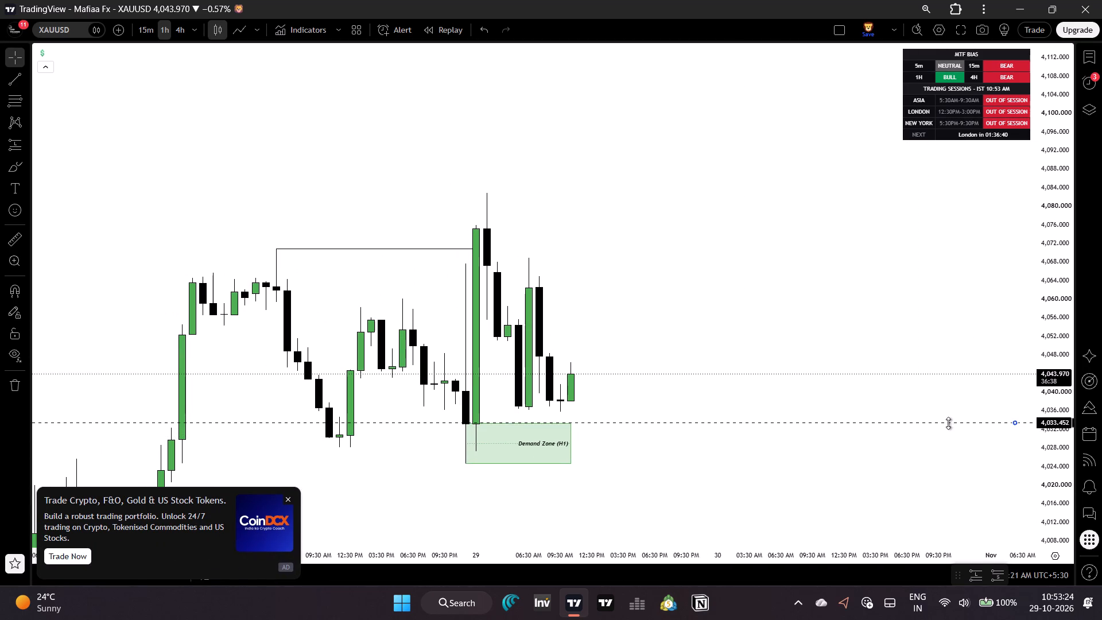
{"action": "left_click_drag", "start_coordinate": [948, 423], "coordinate": [954, 423]}
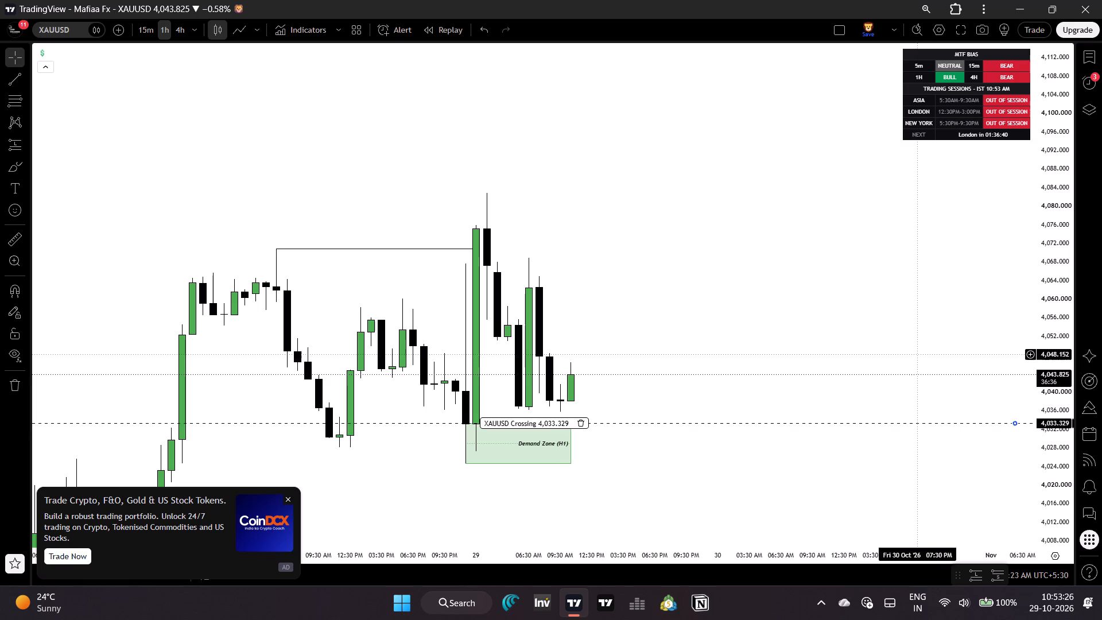
{"action": "left_click", "coordinate": [914, 354]}
{"action": "left_click_drag", "start_coordinate": [790, 358], "coordinate": [857, 358]}
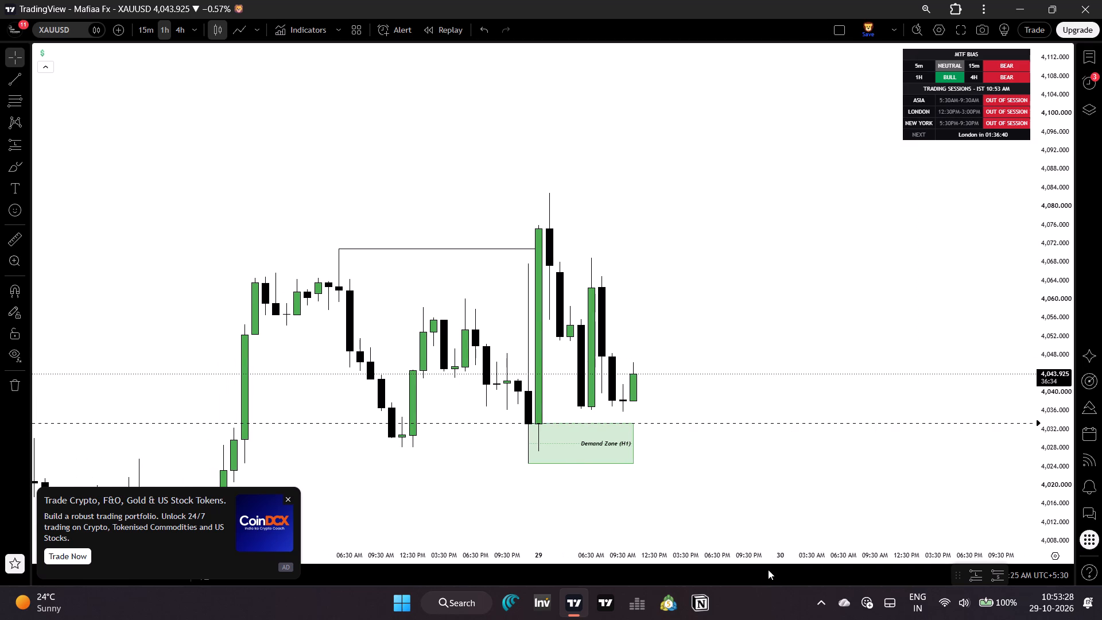
Close the advertisement covering the lower part of the chart.
{"action": "left_click_drag", "start_coordinate": [772, 555], "coordinate": [851, 555]}
{"action": "left_click_drag", "start_coordinate": [851, 524], "coordinate": [769, 525]}
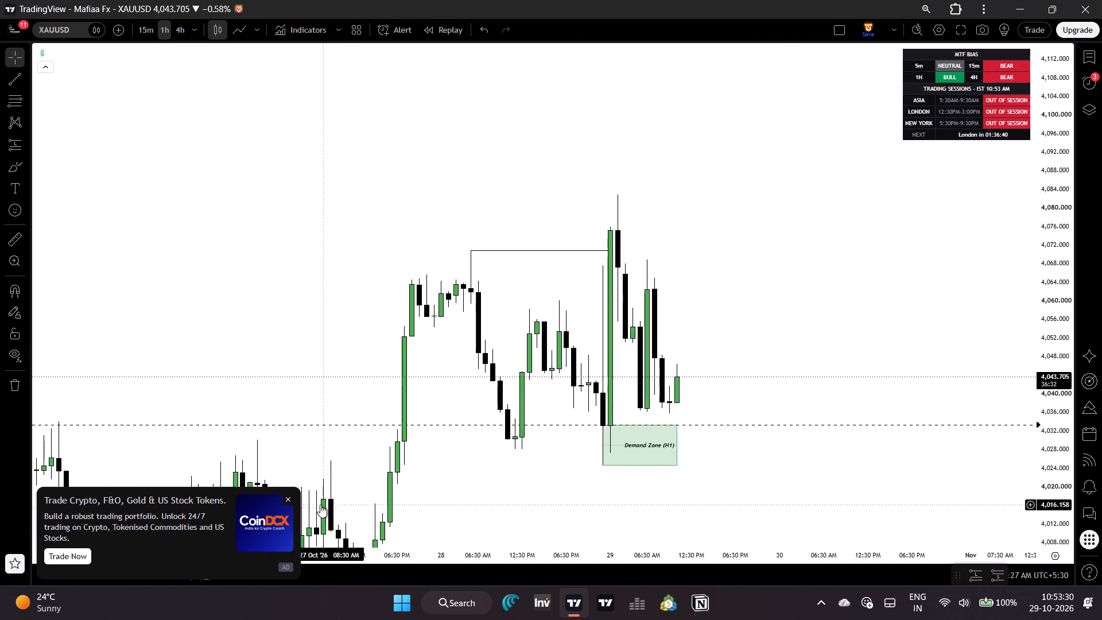
{"action": "left_click", "coordinate": [288, 497]}
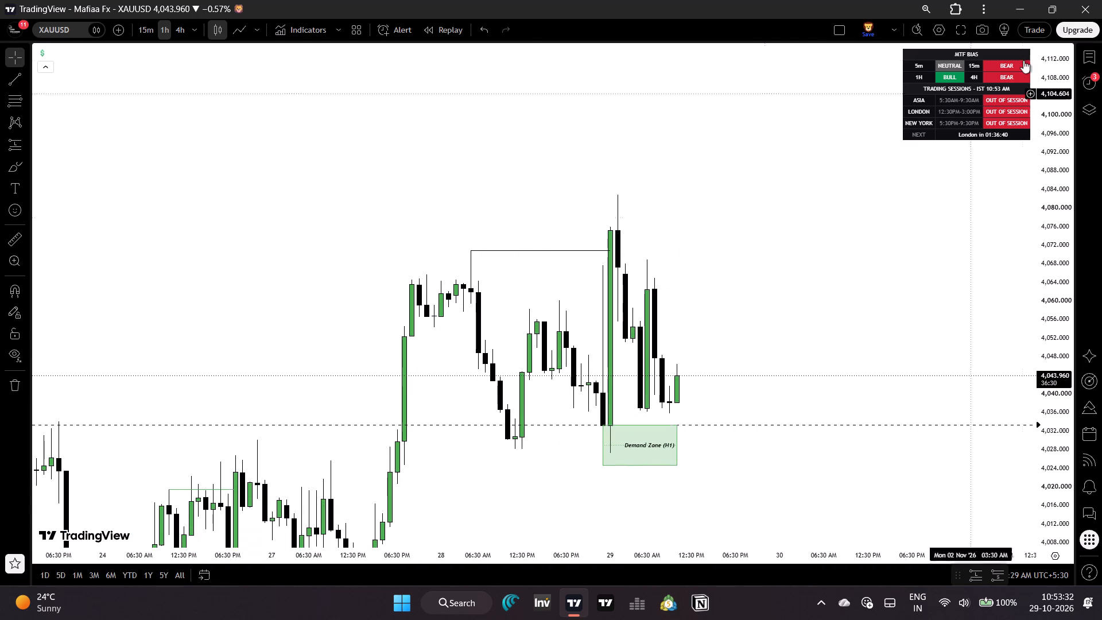
Save the current chart layout.
{"action": "left_click", "coordinate": [874, 27]}
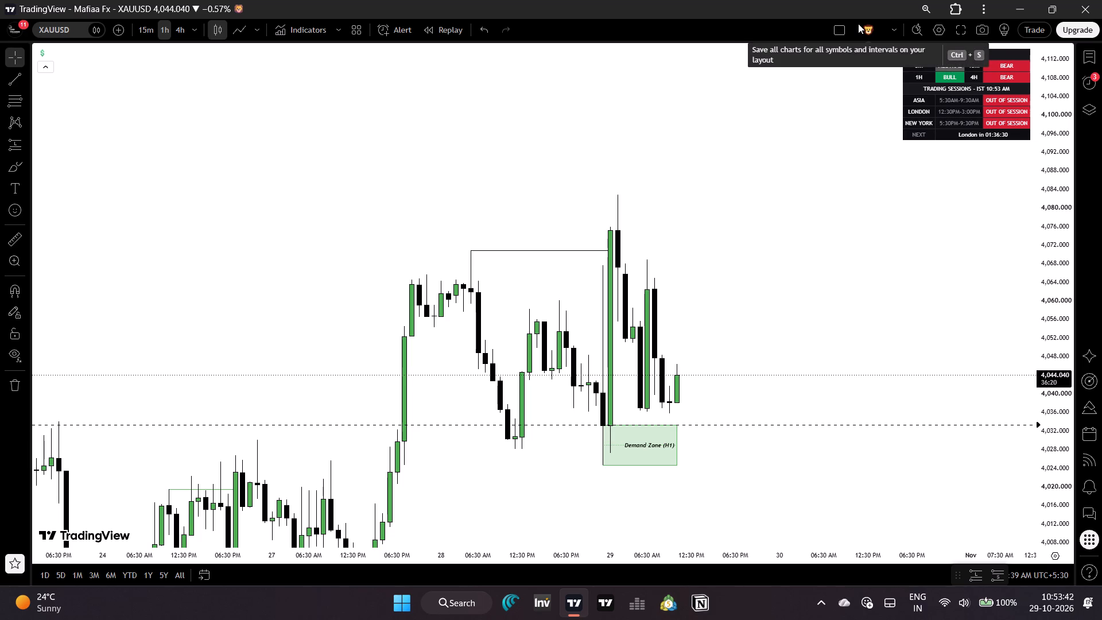
Make the window full screen and put the chart in Fullscreen mode with its panels hidden.
{"action": "left_click", "coordinate": [982, 6]}
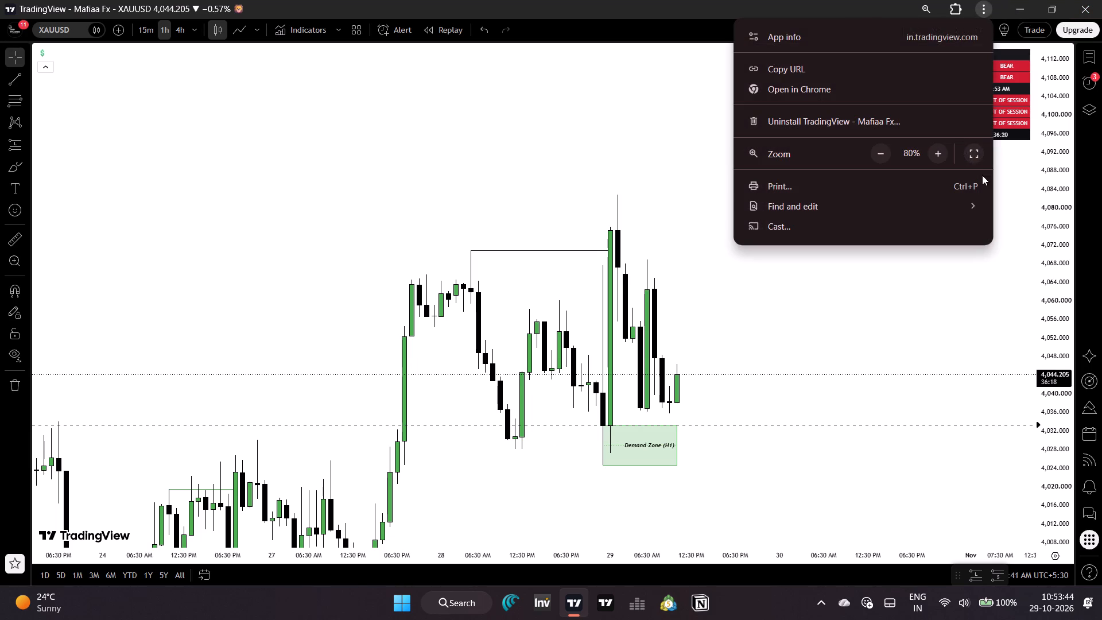
{"action": "left_click", "coordinate": [984, 154]}
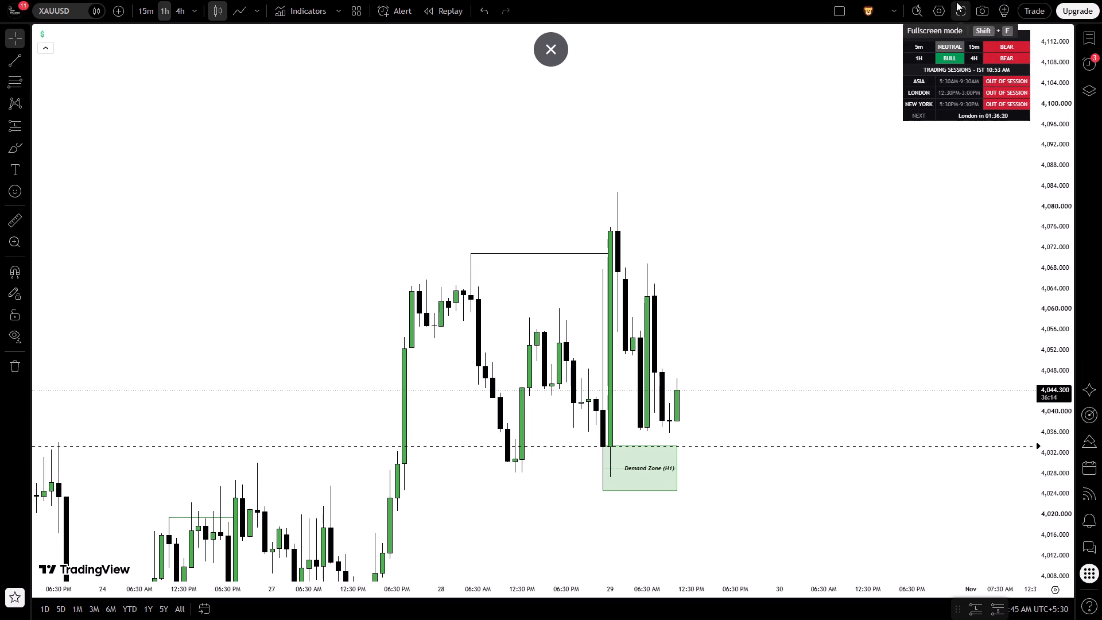
{"action": "left_click", "coordinate": [956, 2]}
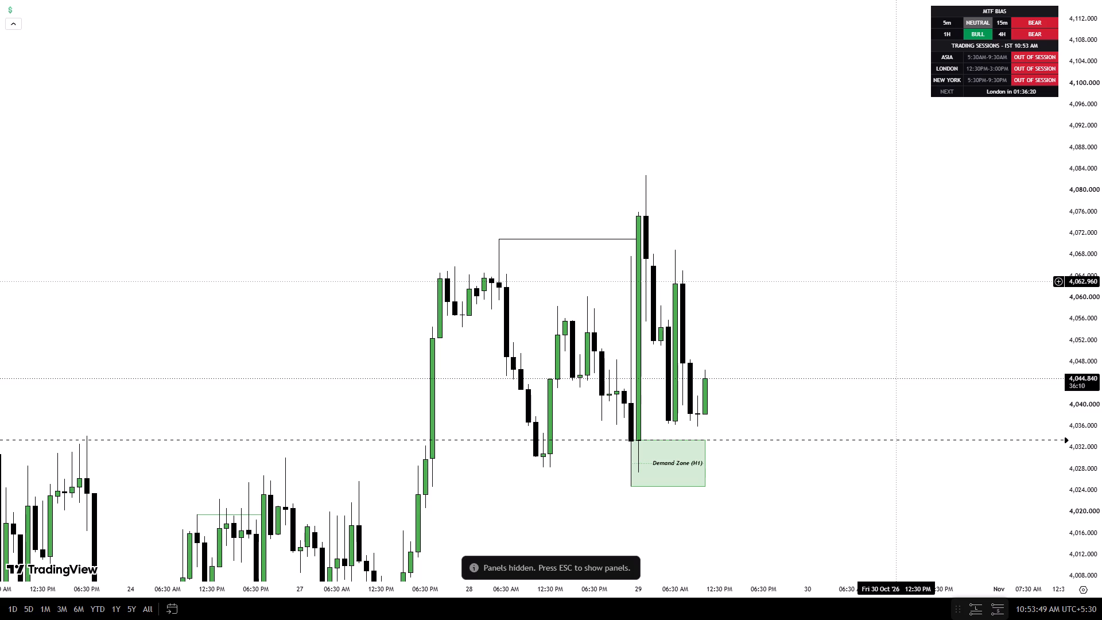
Draw a Long position with entry at about 4,033.38 on the H1 demand zone's top edge and stop at about 4,024.70 near its bottom.
{"action": "left_click_drag", "start_coordinate": [897, 281], "coordinate": [839, 277]}
{"action": "left_click", "coordinate": [976, 607]}
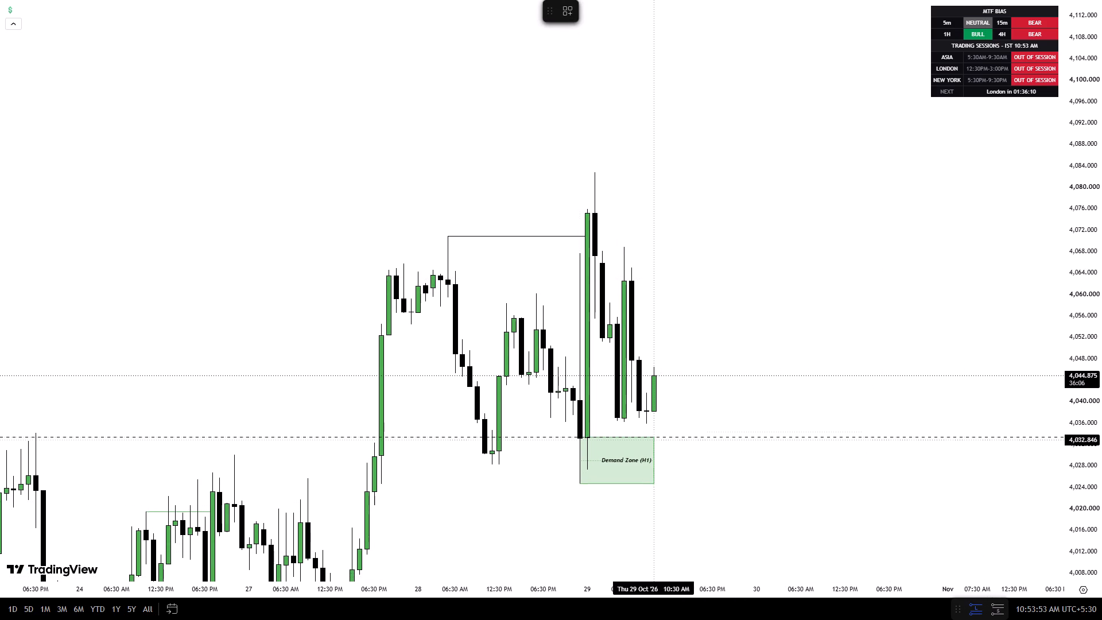
{"action": "left_click", "coordinate": [697, 437]}
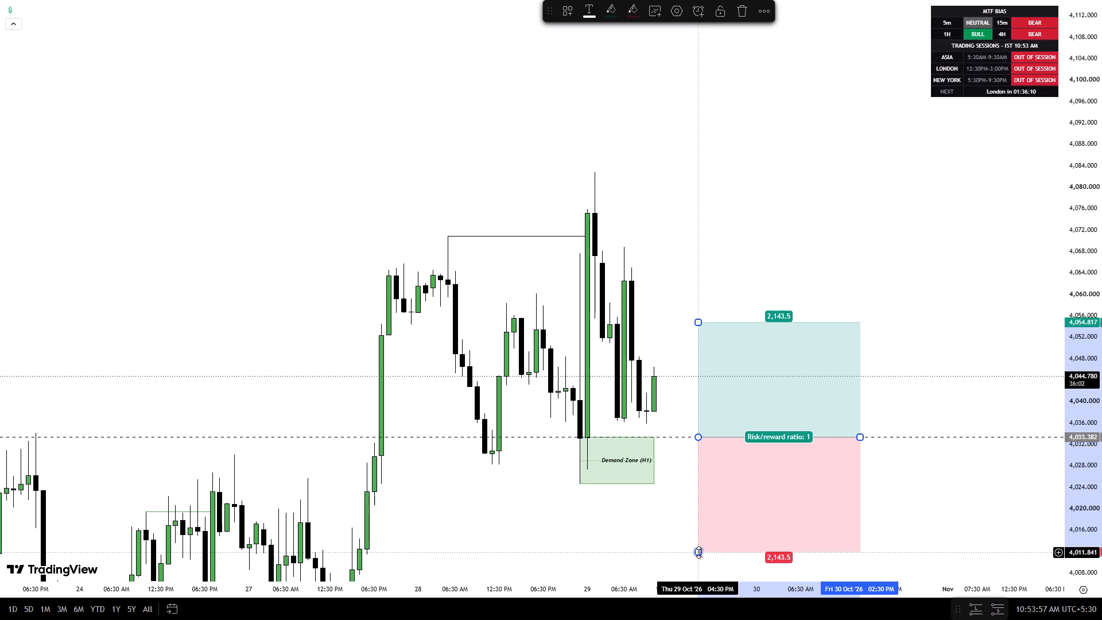
{"action": "left_click_drag", "start_coordinate": [699, 552], "coordinate": [715, 484]}
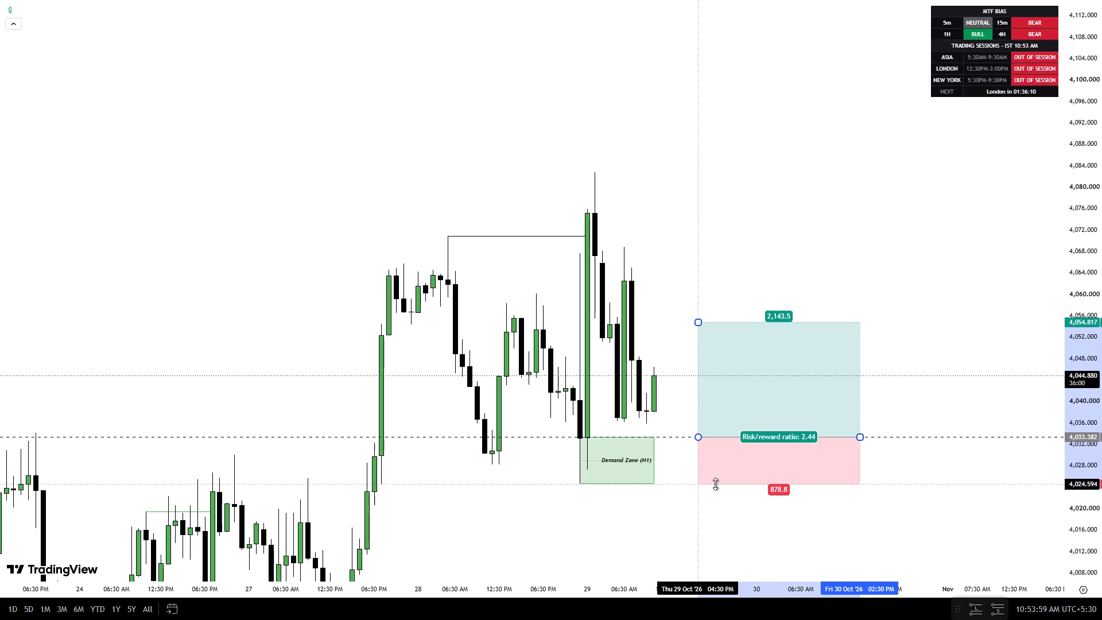
{"action": "left_click_drag", "start_coordinate": [715, 484], "coordinate": [728, 483]}
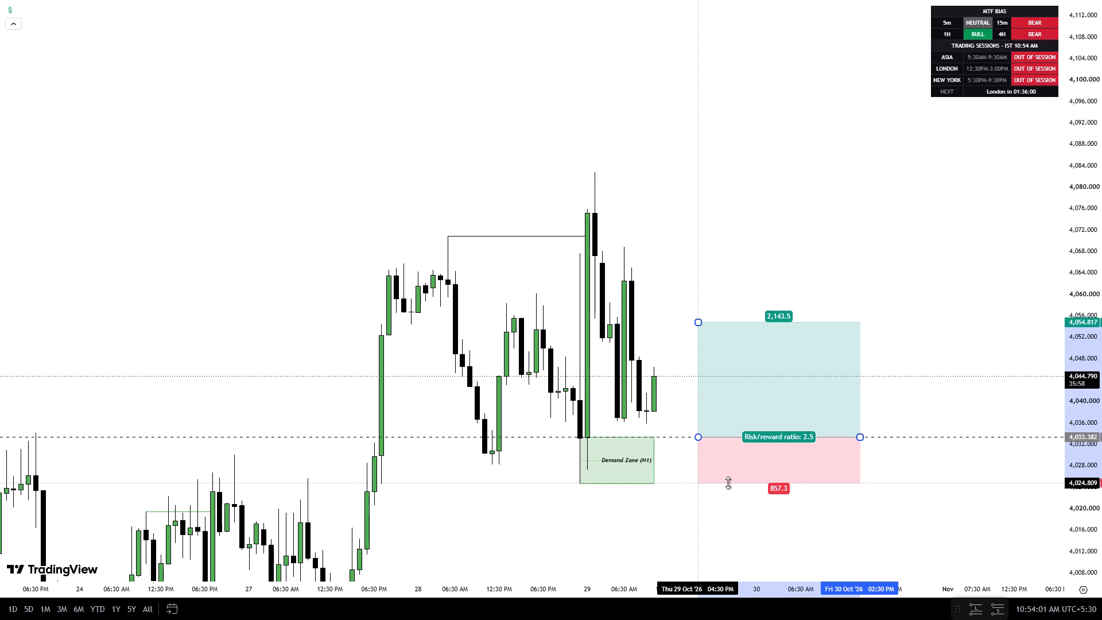
{"action": "left_click_drag", "start_coordinate": [728, 483], "coordinate": [736, 485]}
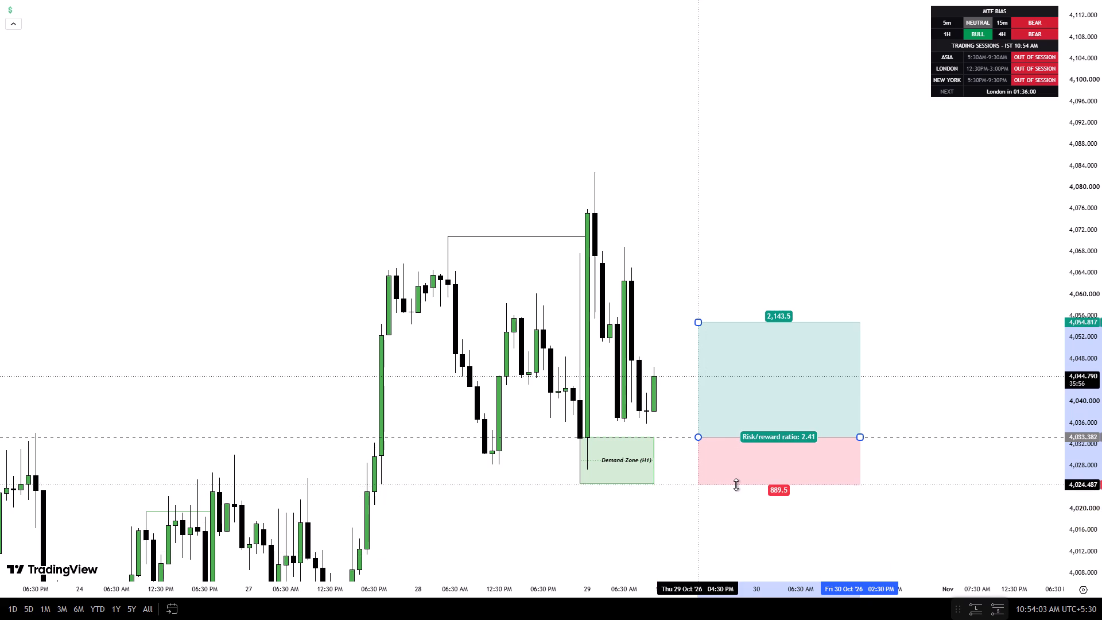
{"action": "left_click_drag", "start_coordinate": [736, 485], "coordinate": [740, 483]}
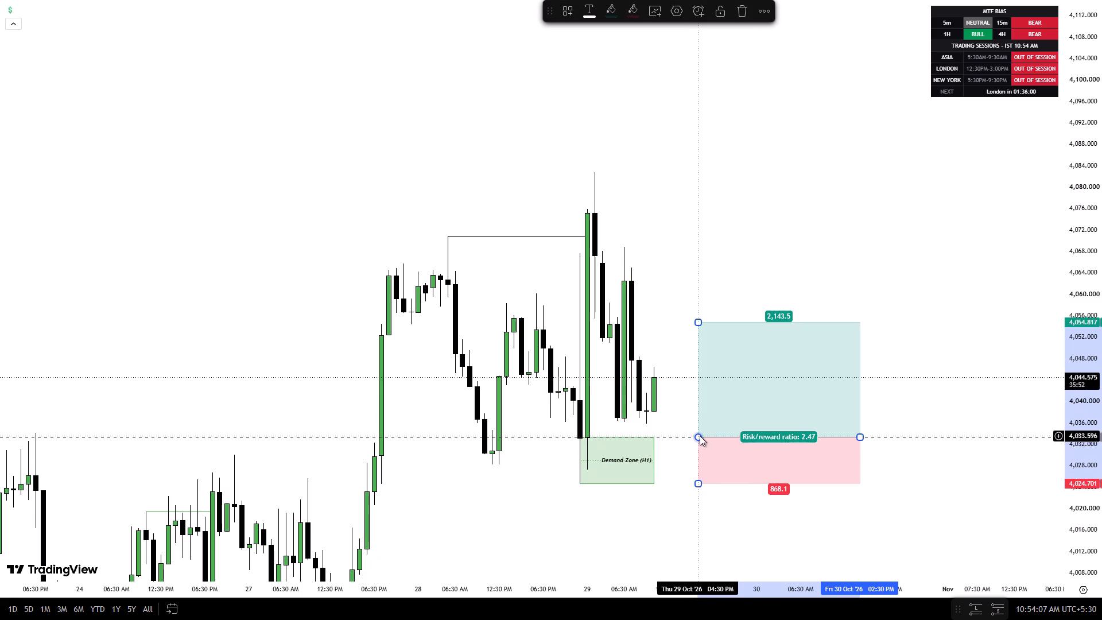
Move the long position's entry to about 4,028.99 at mid demand zone, starting at 12:30 PM on 29 October.
{"action": "left_click_drag", "start_coordinate": [701, 439], "coordinate": [666, 461]}
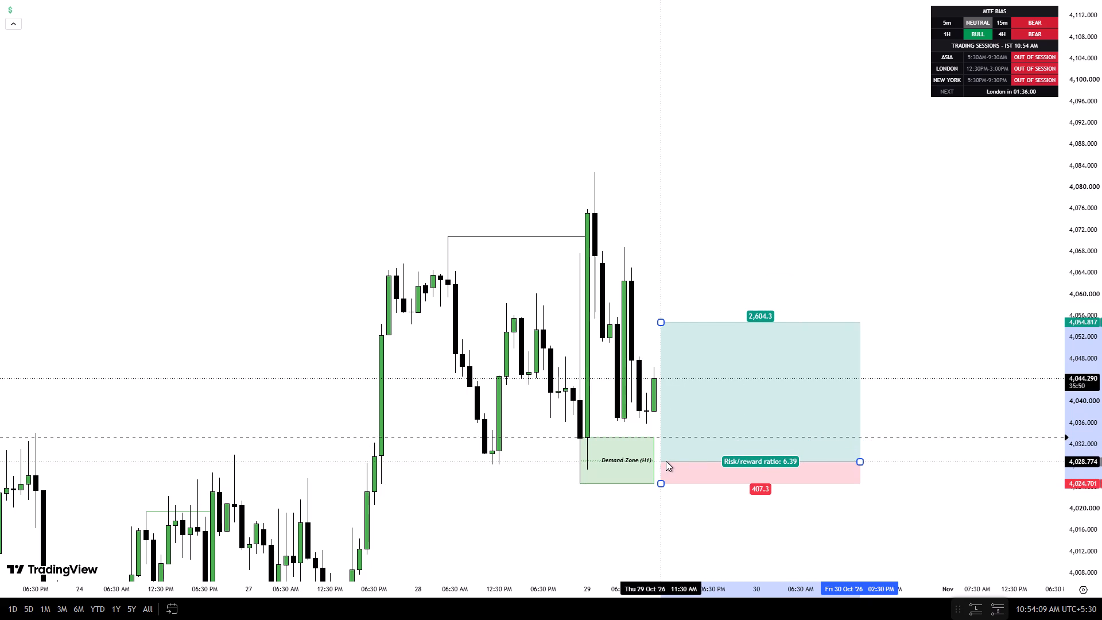
{"action": "left_click_drag", "start_coordinate": [666, 461], "coordinate": [665, 460]}
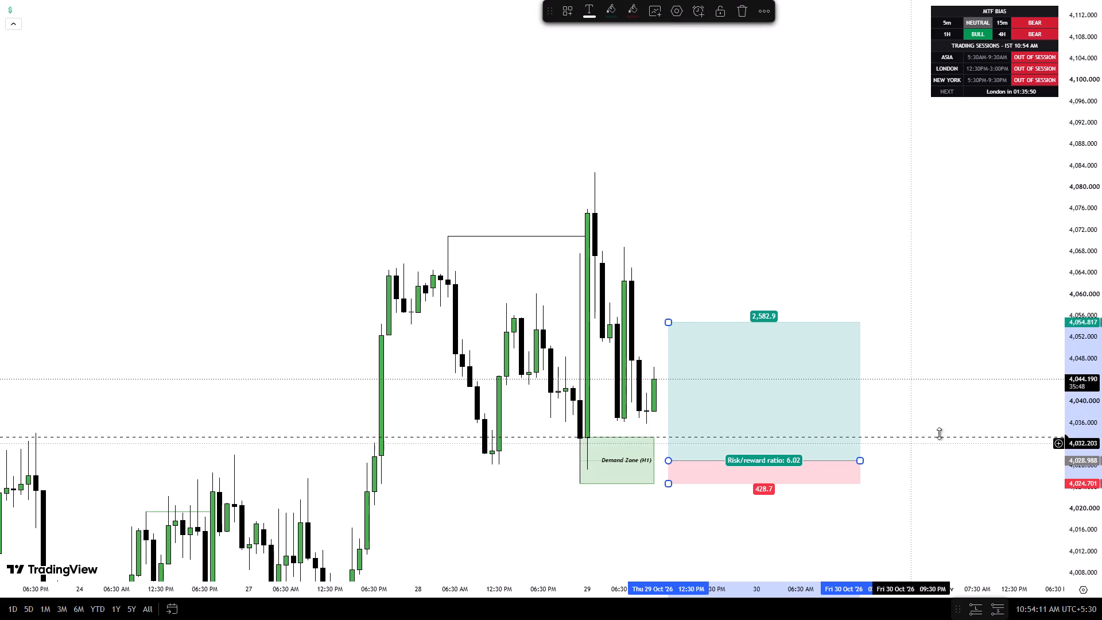
Move the XAUUSD crossing alert line down to the long position's entry at 4,028.988.
{"action": "left_click_drag", "start_coordinate": [948, 437], "coordinate": [945, 460]}
Shorten the long position so that it ends at 10:30 PM on 29 October.
{"action": "left_click_drag", "start_coordinate": [857, 460], "coordinate": [743, 460]}
Lower the long position's stop level to about 4,024.49, just below the bottom edge of the H1 demand zone.
{"action": "left_click_drag", "start_coordinate": [785, 517], "coordinate": [786, 456]}
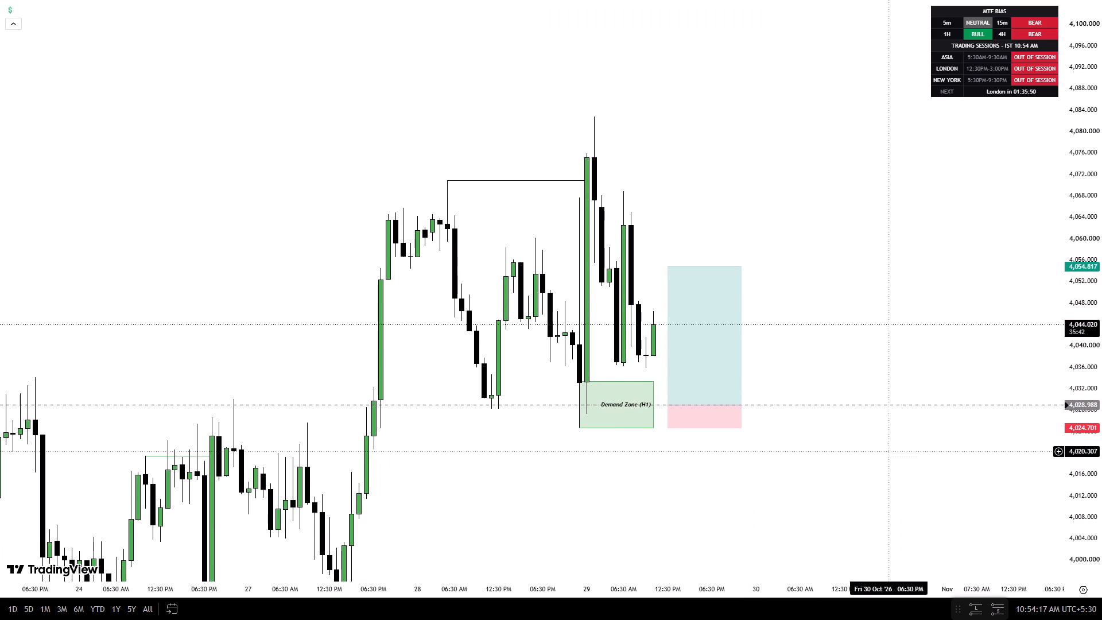
{"action": "left_click_drag", "start_coordinate": [1082, 536], "coordinate": [1037, 317]}
{"action": "left_click_drag", "start_coordinate": [865, 449], "coordinate": [930, 238]}
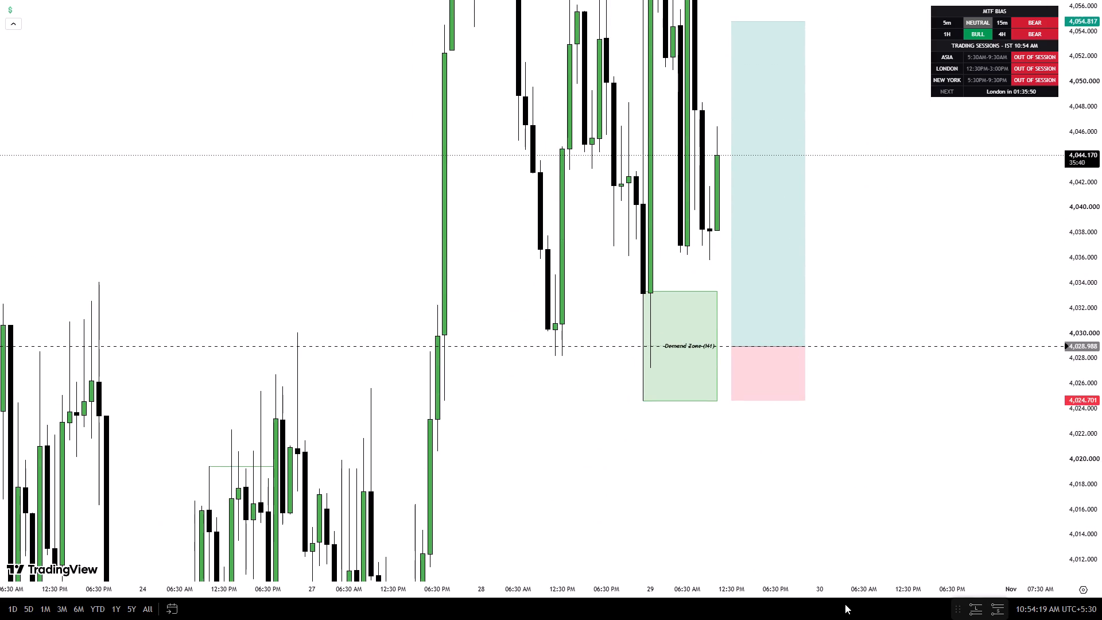
{"action": "left_click", "coordinate": [841, 598]}
{"action": "left_click", "coordinate": [837, 593]}
{"action": "left_click_drag", "start_coordinate": [837, 593], "coordinate": [628, 603]}
{"action": "left_click_drag", "start_coordinate": [1088, 553], "coordinate": [1073, 468]}
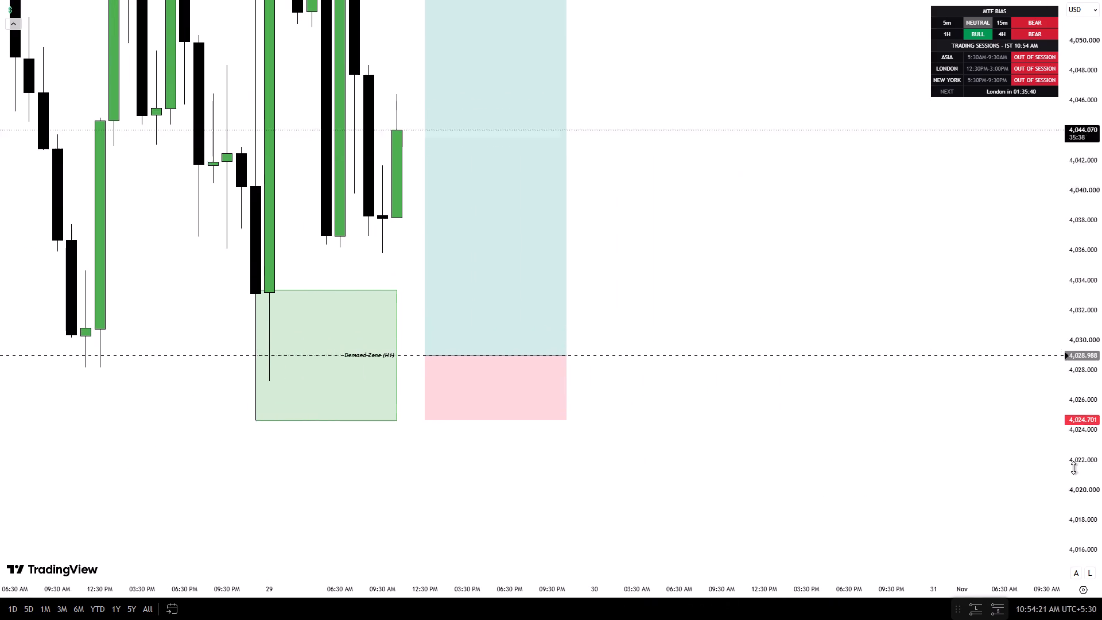
{"action": "left_click_drag", "start_coordinate": [1073, 468], "coordinate": [1069, 385]}
{"action": "left_click_drag", "start_coordinate": [728, 538], "coordinate": [891, 495]}
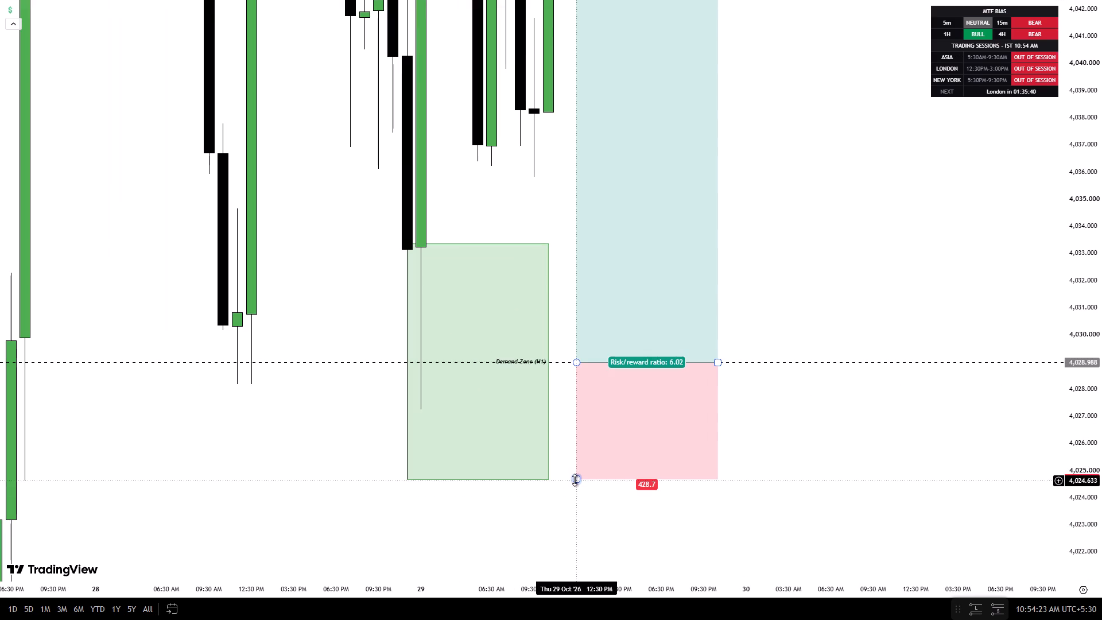
{"action": "left_click_drag", "start_coordinate": [572, 478], "coordinate": [599, 481]}
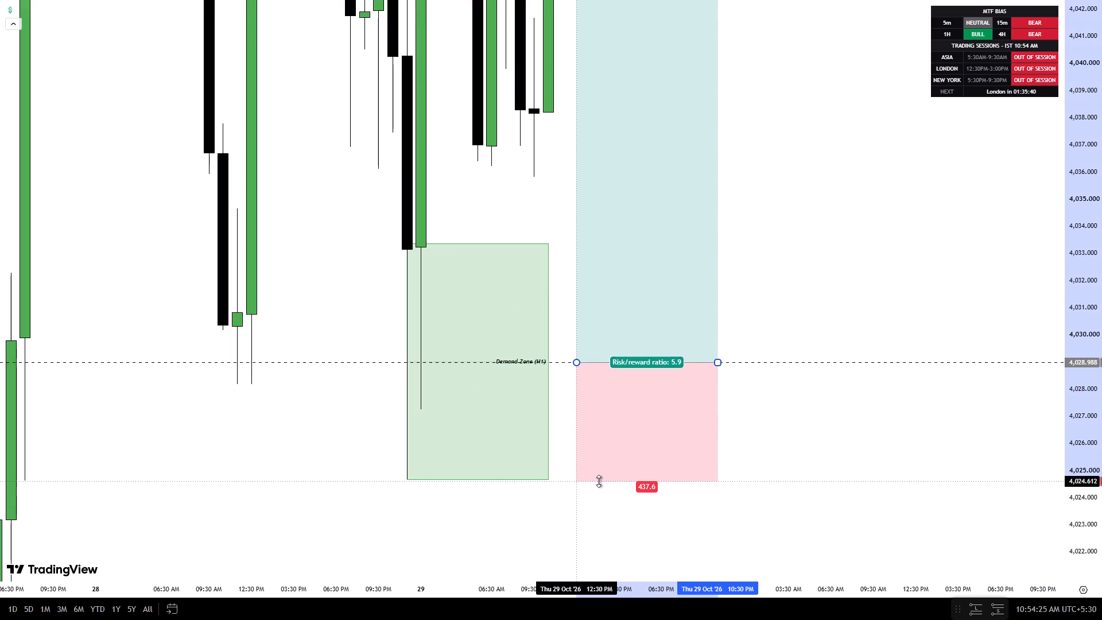
{"action": "left_click_drag", "start_coordinate": [599, 481], "coordinate": [611, 487]}
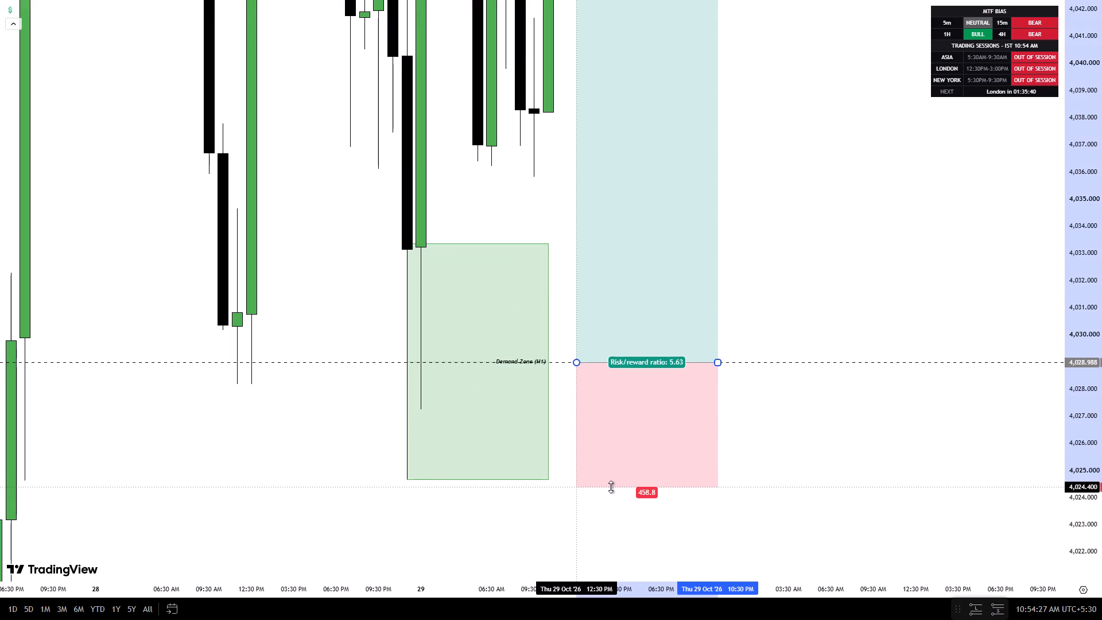
{"action": "left_click_drag", "start_coordinate": [611, 487], "coordinate": [626, 486]}
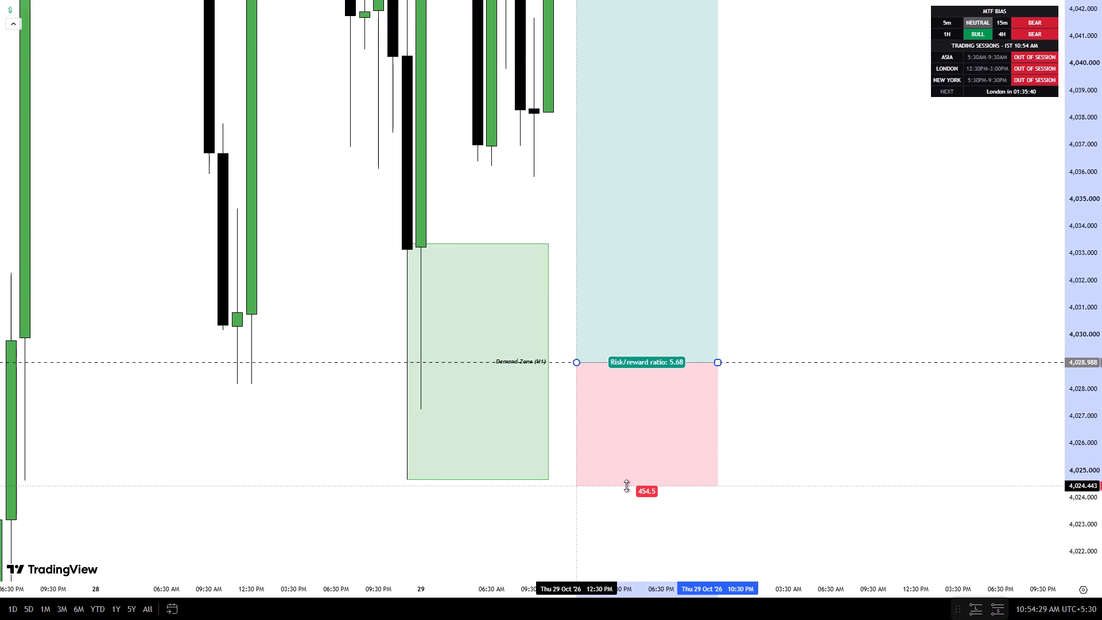
{"action": "left_click_drag", "start_coordinate": [626, 486], "coordinate": [634, 485]}
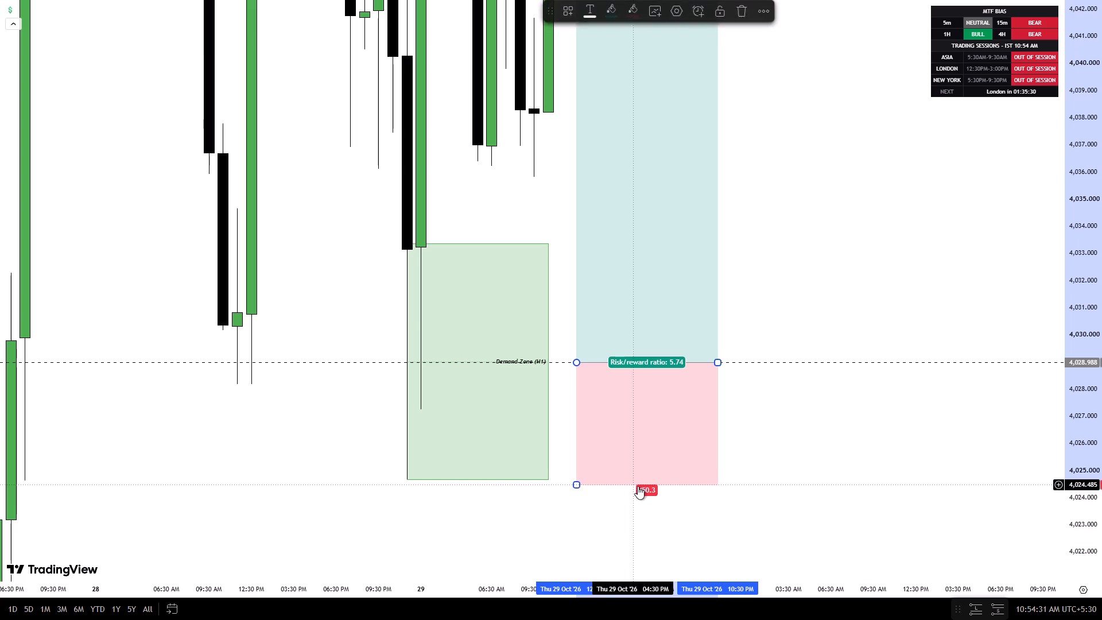
Raise the long position's profit target to about 4,084.06, just above the 29 October high.
{"action": "left_click", "coordinate": [793, 469]}
{"action": "left_click_drag", "start_coordinate": [1093, 412], "coordinate": [1101, 529]}
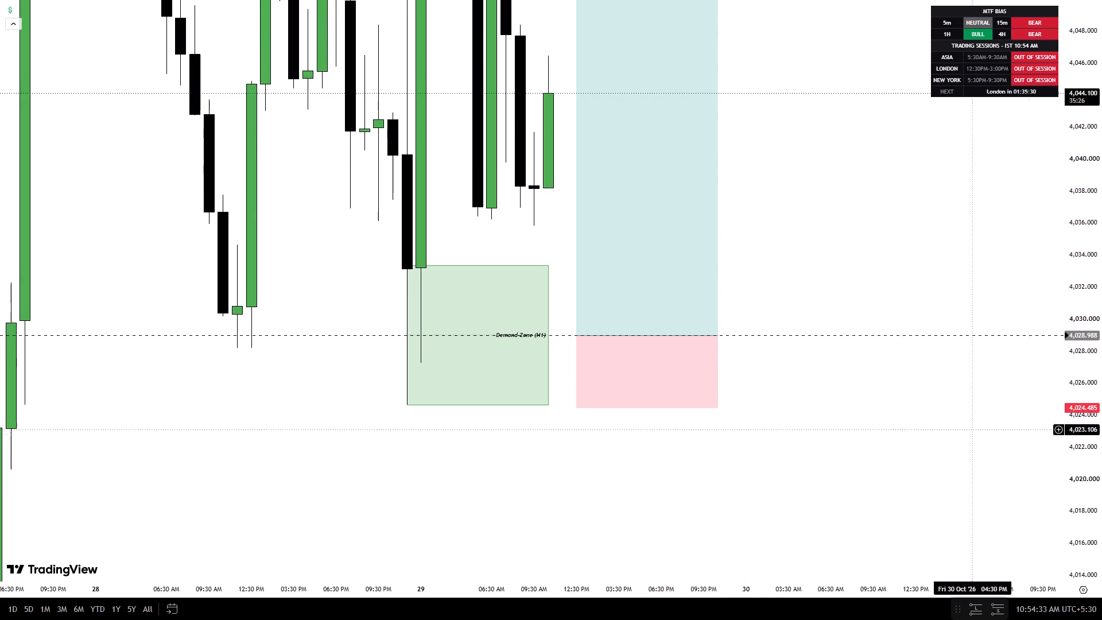
{"action": "left_click_drag", "start_coordinate": [865, 437], "coordinate": [904, 556]}
{"action": "left_click_drag", "start_coordinate": [1098, 388], "coordinate": [1100, 494]}
{"action": "left_click_drag", "start_coordinate": [911, 499], "coordinate": [928, 611]}
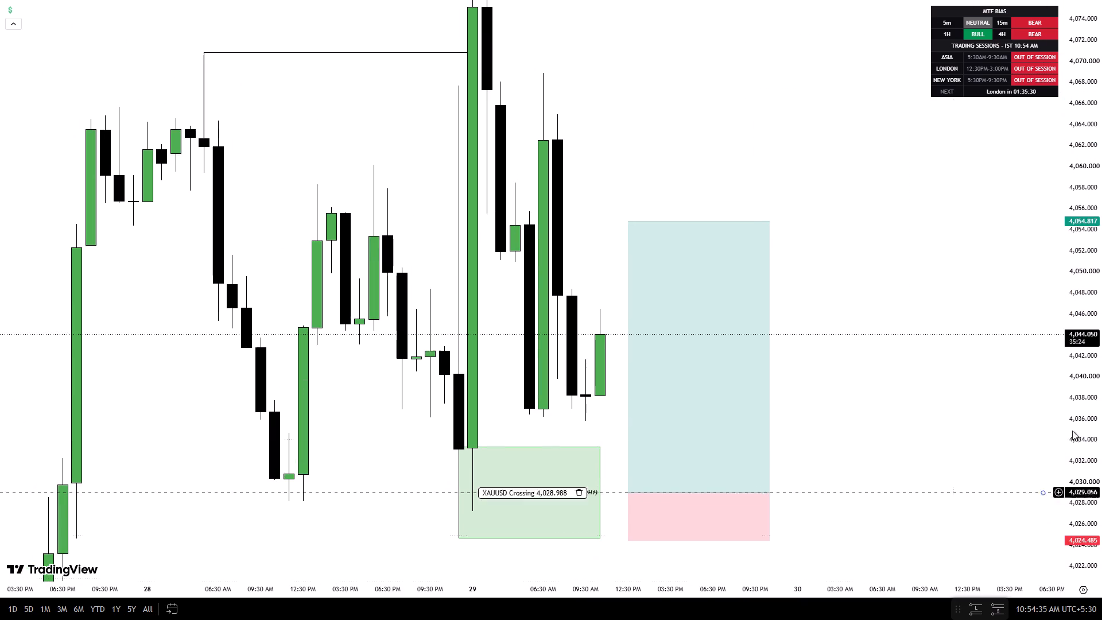
{"action": "left_click_drag", "start_coordinate": [1088, 413], "coordinate": [1093, 481]}
{"action": "left_click_drag", "start_coordinate": [927, 327], "coordinate": [928, 405]}
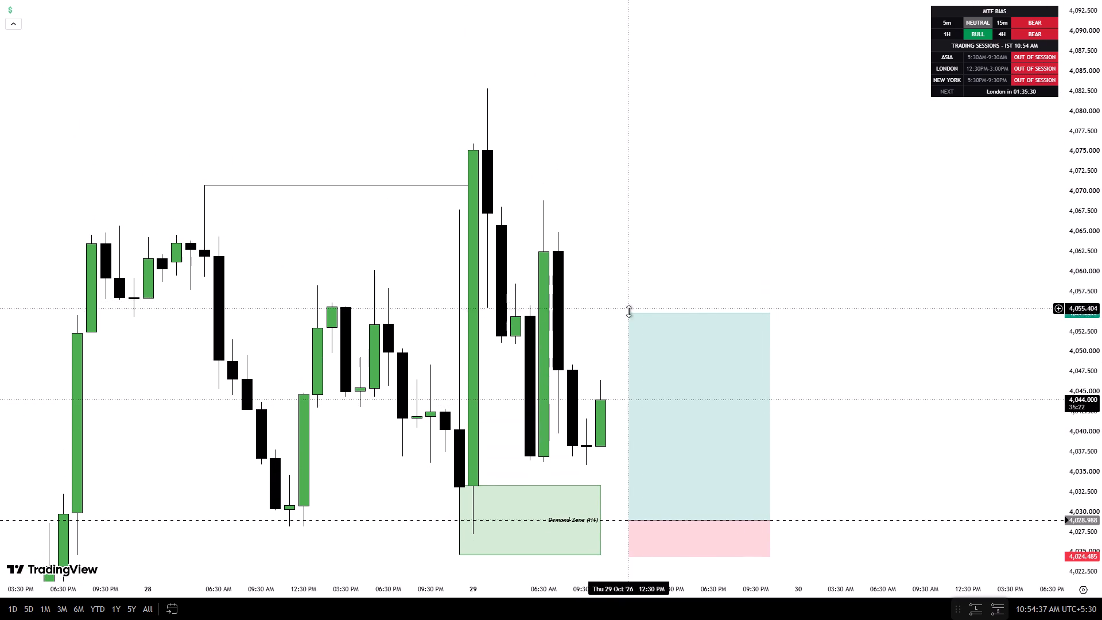
{"action": "left_click_drag", "start_coordinate": [626, 315], "coordinate": [686, 89]}
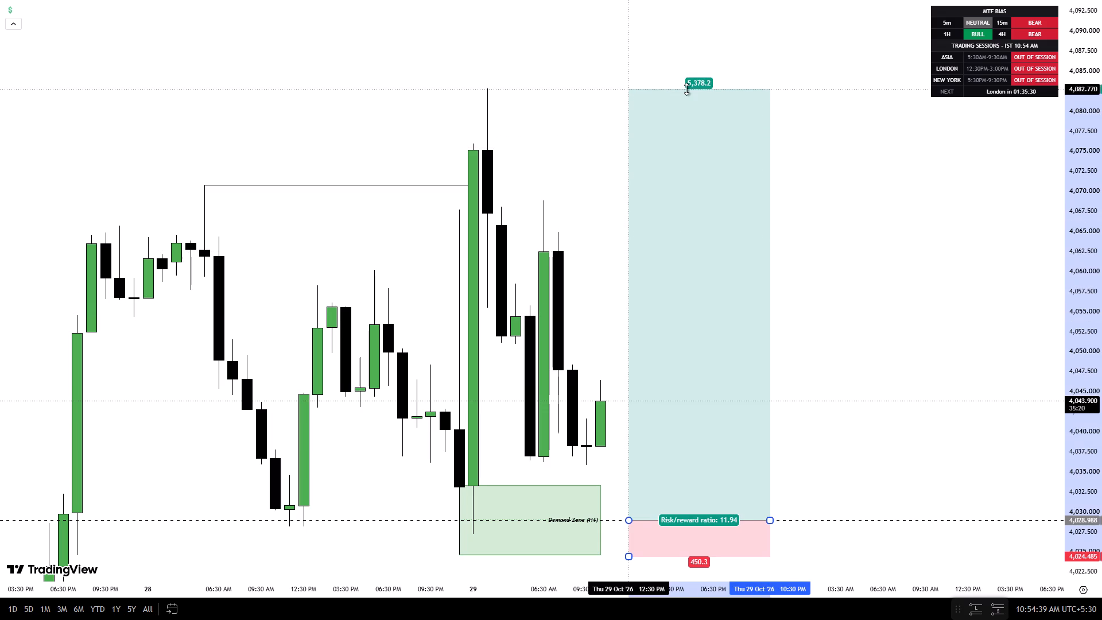
{"action": "left_click_drag", "start_coordinate": [686, 89], "coordinate": [720, 88]}
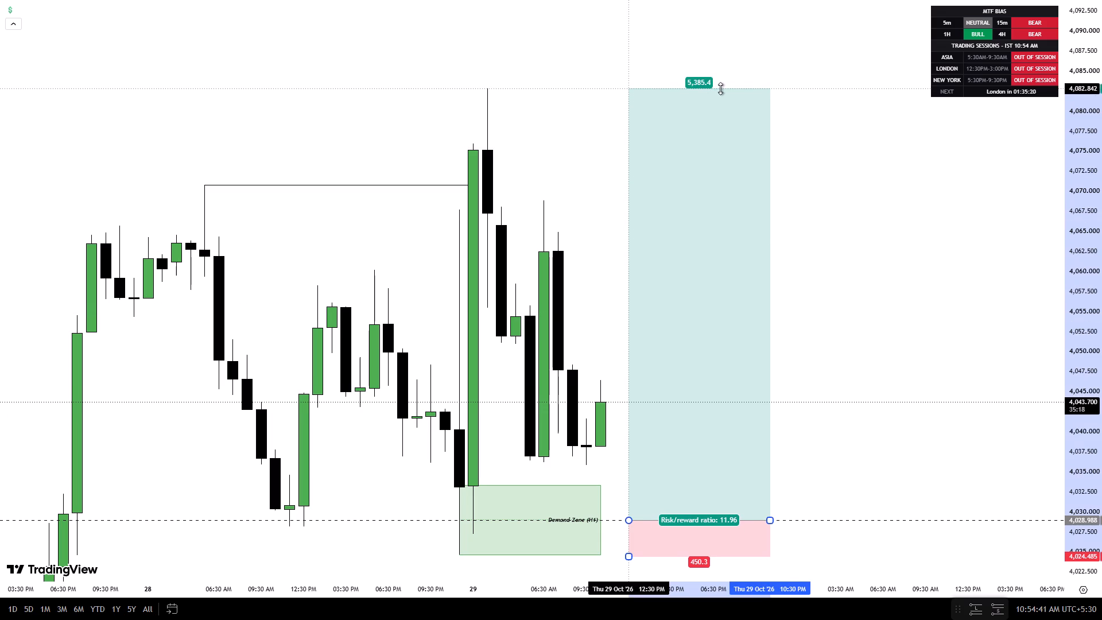
{"action": "left_click_drag", "start_coordinate": [720, 88], "coordinate": [734, 89]}
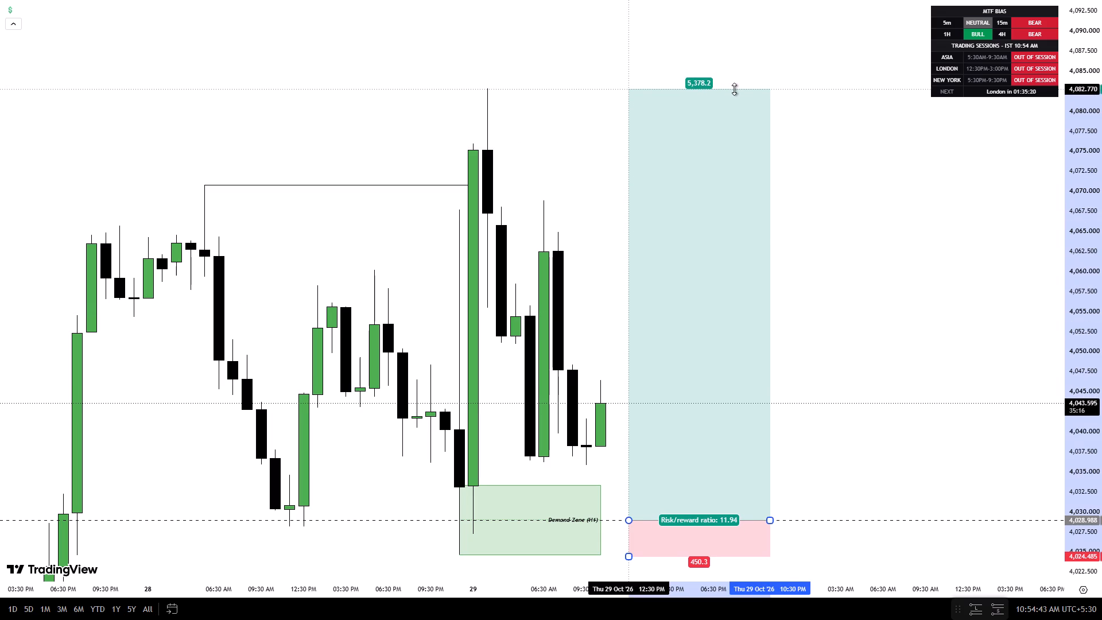
{"action": "left_click_drag", "start_coordinate": [734, 89], "coordinate": [749, 87]}
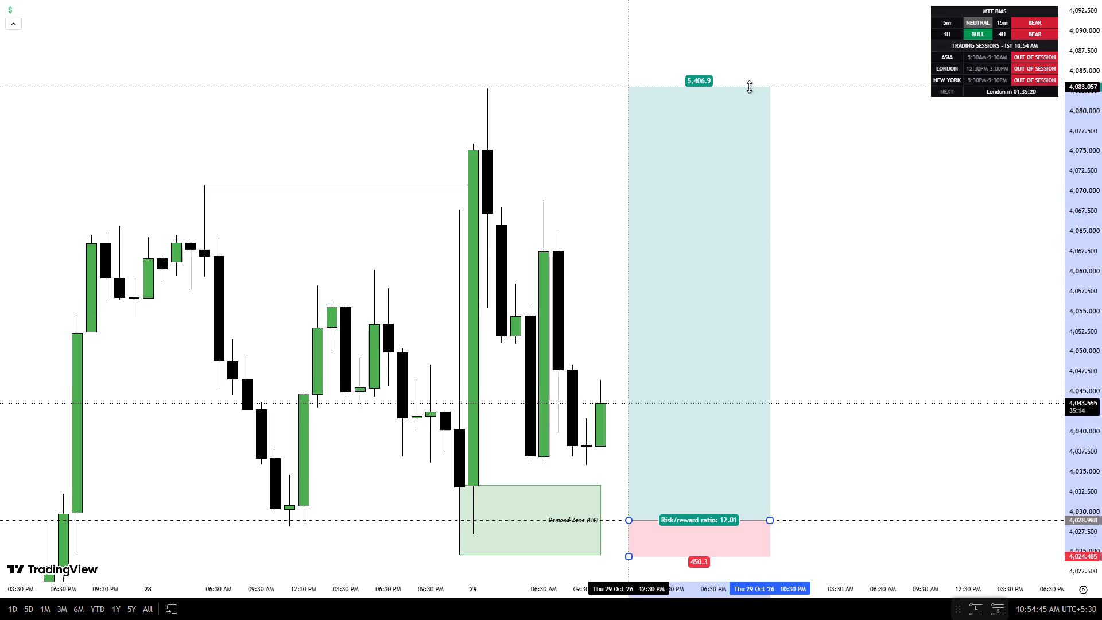
{"action": "left_click_drag", "start_coordinate": [749, 87], "coordinate": [765, 79]}
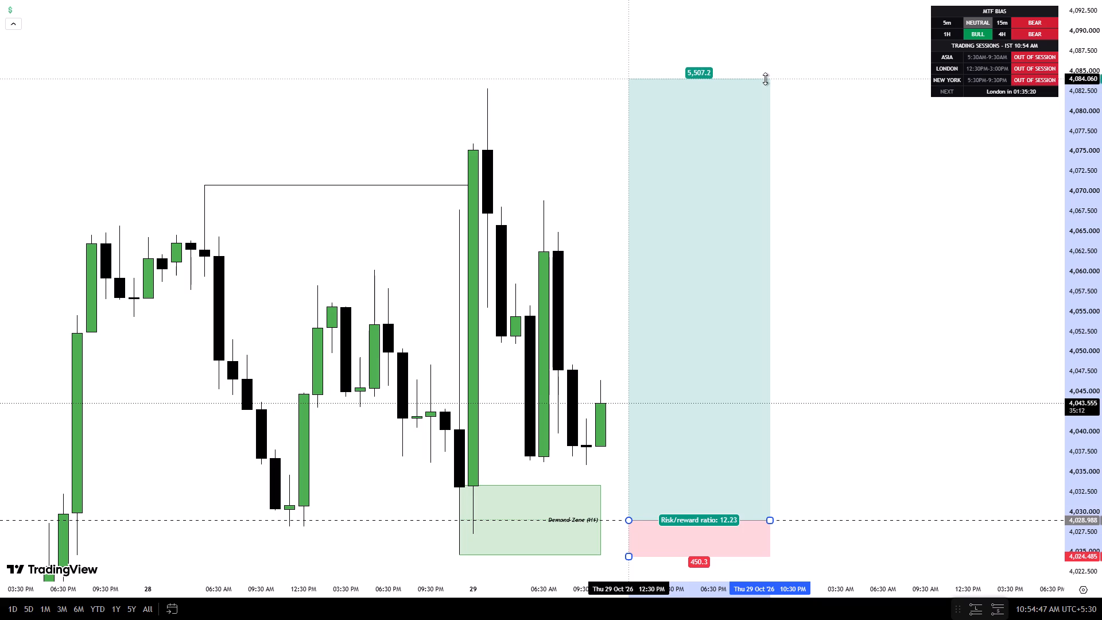
{"action": "left_click_drag", "start_coordinate": [765, 79], "coordinate": [767, 79]}
In the long position's settings, set the profit level to 55000 ticks and the stop level to 4500 ticks.
{"action": "double_click", "coordinate": [732, 121]}
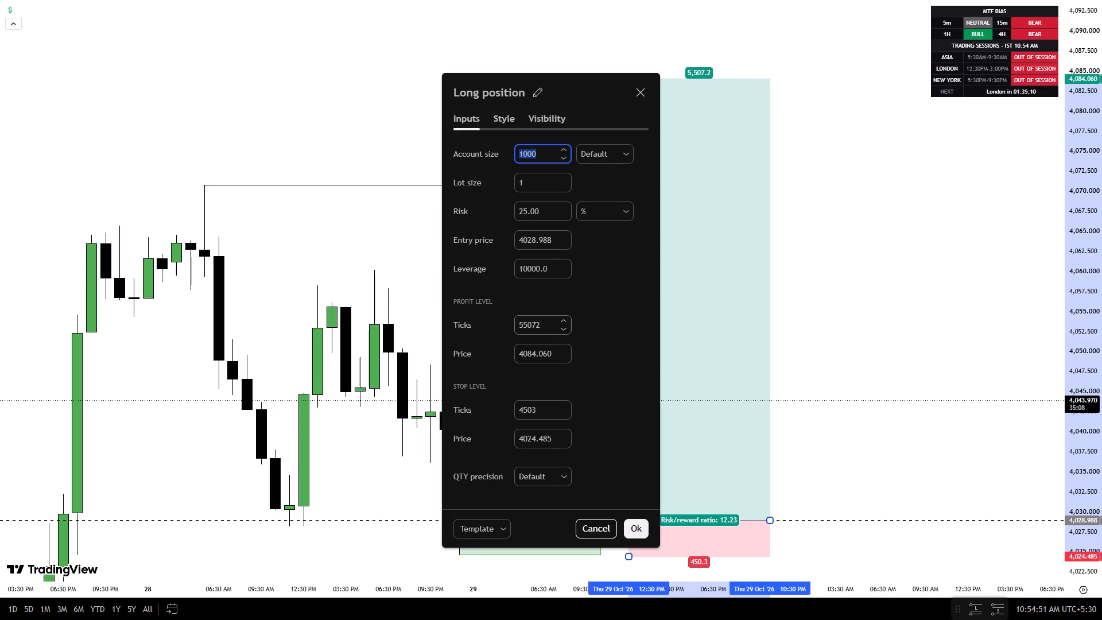
{"action": "left_click", "coordinate": [541, 328]}
{"action": "key", "text": "BackSpace"}
{"action": "key", "text": "BackSpace"}
{"action": "type", "text": "00"}
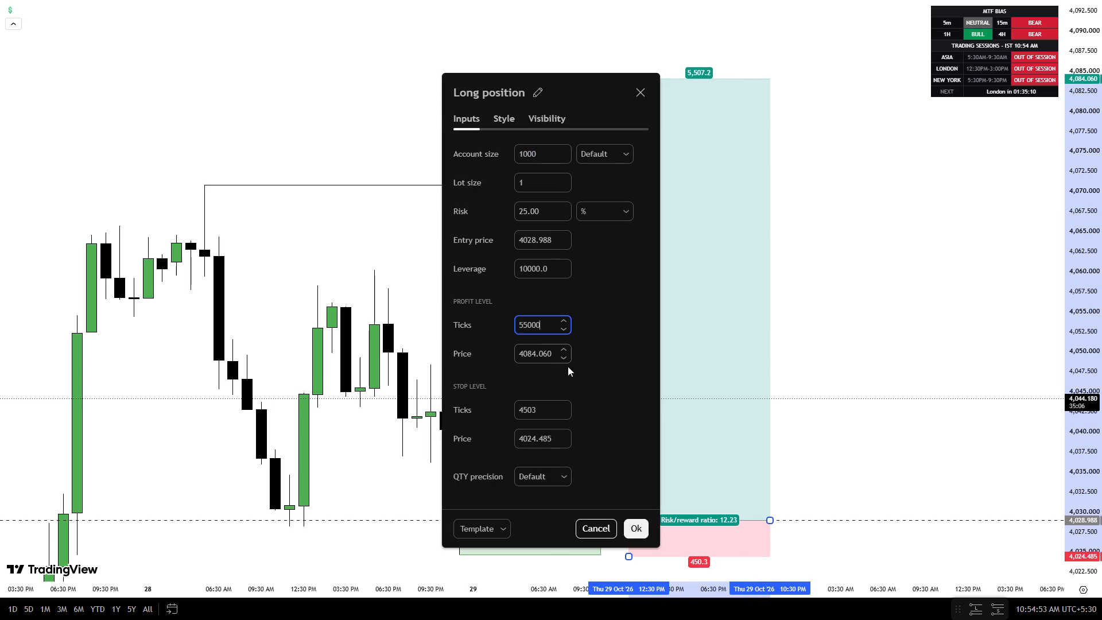
{"action": "left_click", "coordinate": [598, 390]}
{"action": "left_click", "coordinate": [541, 408]}
{"action": "key", "text": "BackSpace"}
{"action": "key", "text": "0"}
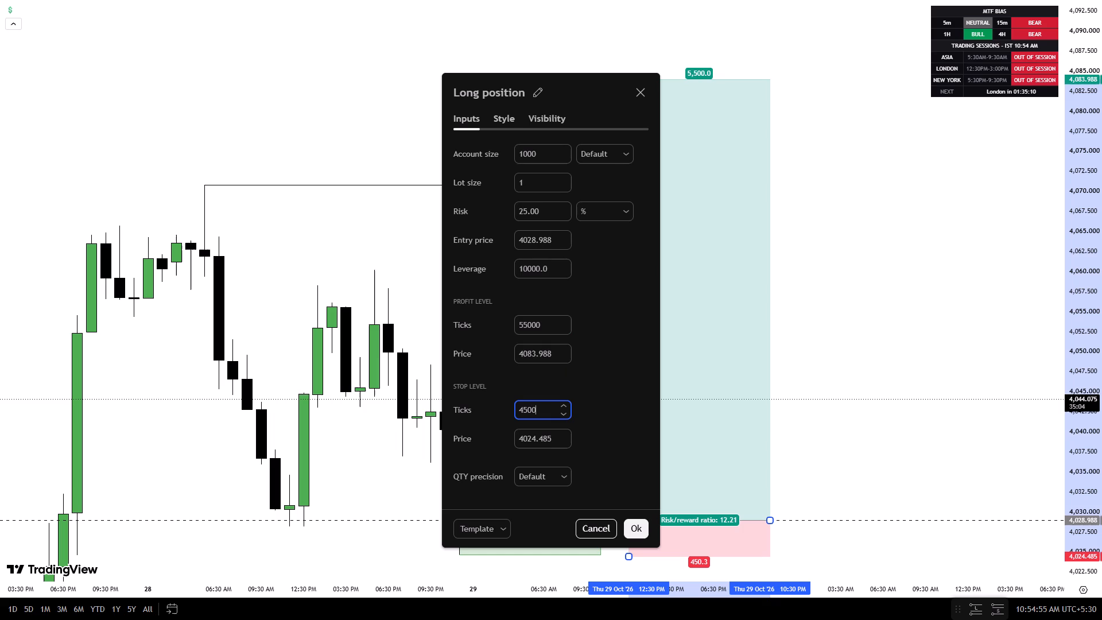
{"action": "left_click", "coordinate": [602, 396]}
{"action": "left_click", "coordinate": [637, 525]}
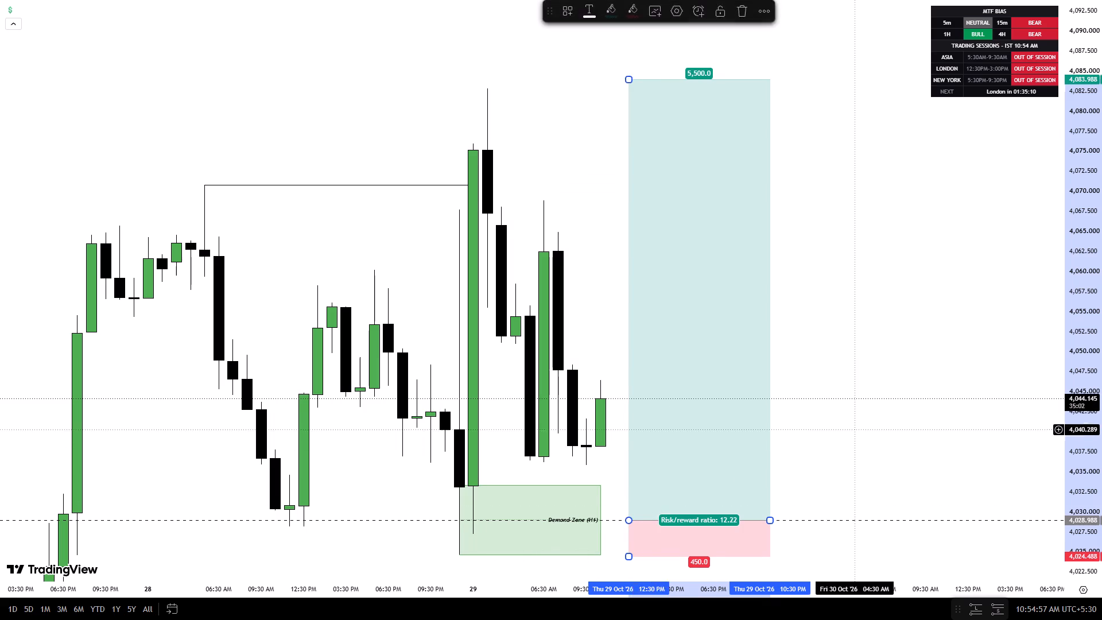
{"action": "left_click", "coordinate": [852, 429]}
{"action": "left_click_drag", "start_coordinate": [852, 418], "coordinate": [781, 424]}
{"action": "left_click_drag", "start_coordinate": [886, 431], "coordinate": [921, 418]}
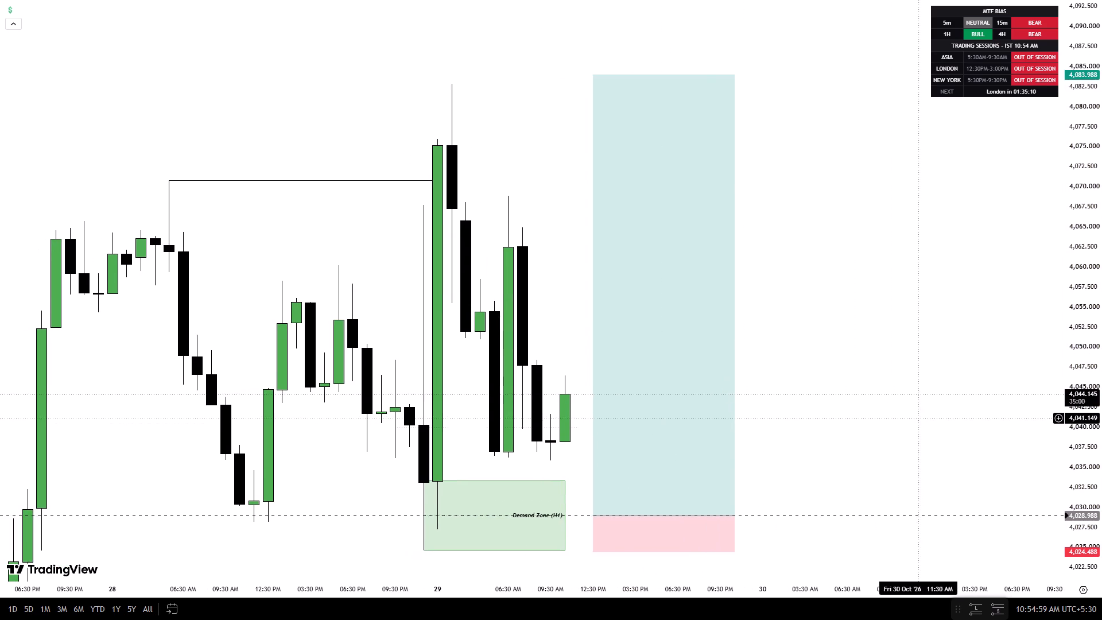
Measure the price range between the top and bottom edges of the H1 demand zone.
{"action": "left_click_drag", "start_coordinate": [884, 495], "coordinate": [913, 488]}
{"action": "left_click_drag", "start_coordinate": [837, 587], "coordinate": [907, 587]}
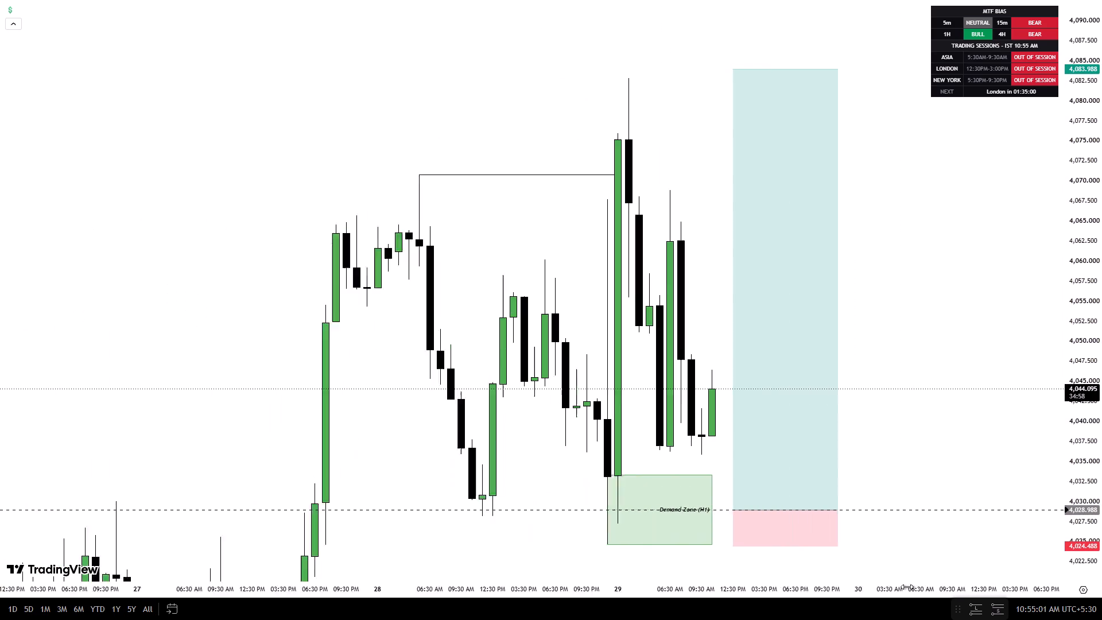
{"action": "left_click_drag", "start_coordinate": [907, 587], "coordinate": [910, 587]}
{"action": "left_click_drag", "start_coordinate": [1099, 500], "coordinate": [1090, 540]}
{"action": "left_click_drag", "start_coordinate": [990, 452], "coordinate": [925, 453]}
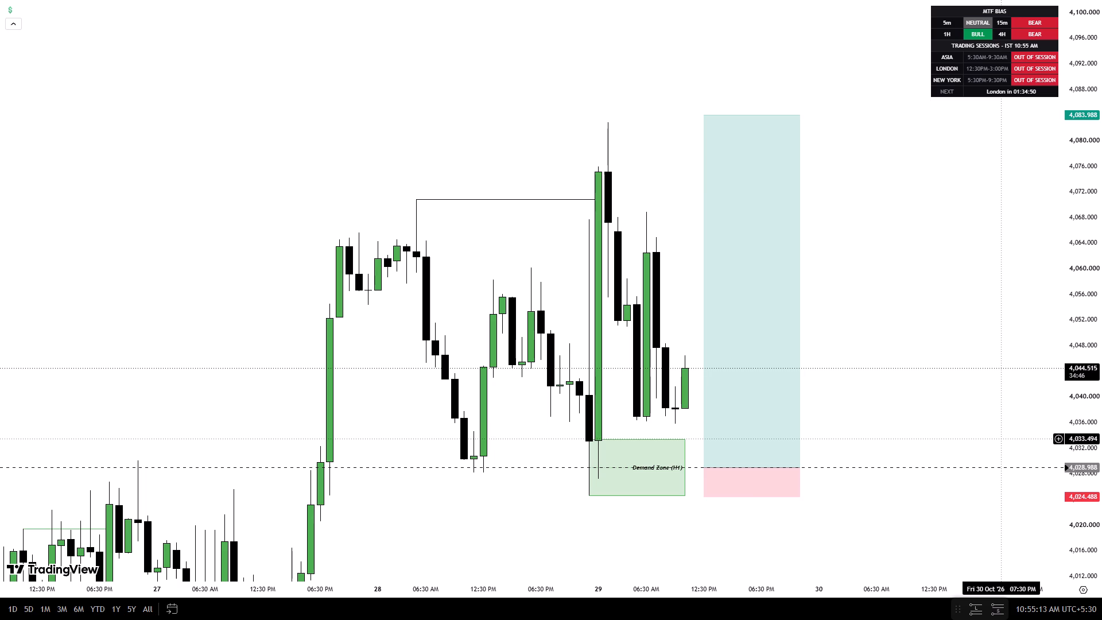
{"action": "left_click", "coordinate": [1006, 439], "text": "shift"}
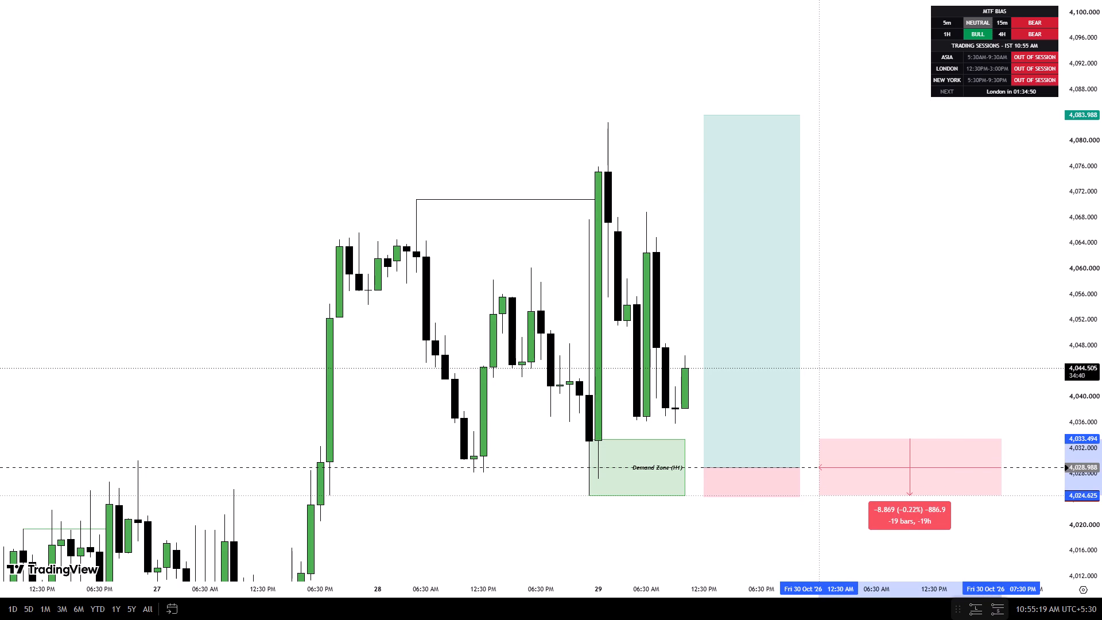
{"action": "left_click", "coordinate": [815, 495]}
{"action": "left_click", "coordinate": [891, 402]}
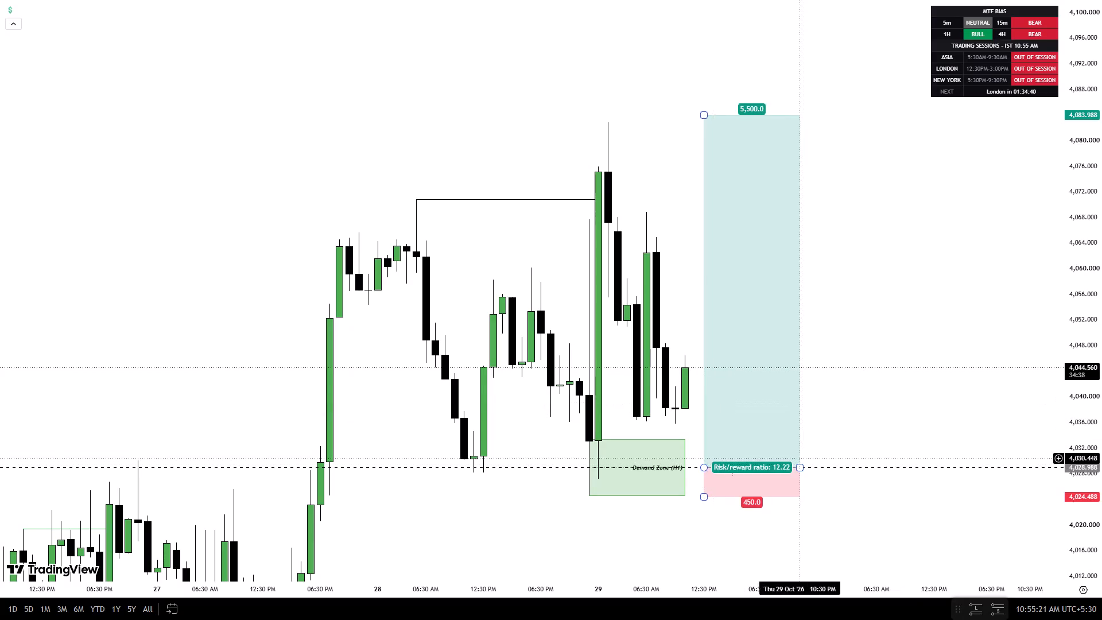
Move the XAUUSD price alert up to about 4,033.40, at the top edge of the H1 demand zone.
{"action": "left_click_drag", "start_coordinate": [848, 468], "coordinate": [864, 447]}
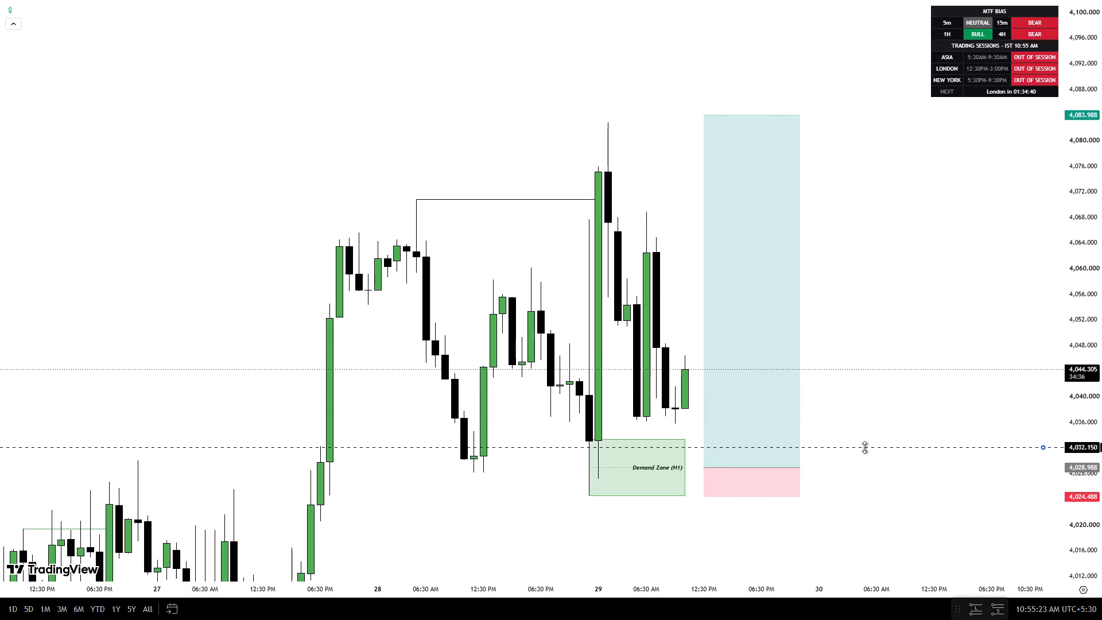
{"action": "left_click_drag", "start_coordinate": [864, 447], "coordinate": [875, 439]}
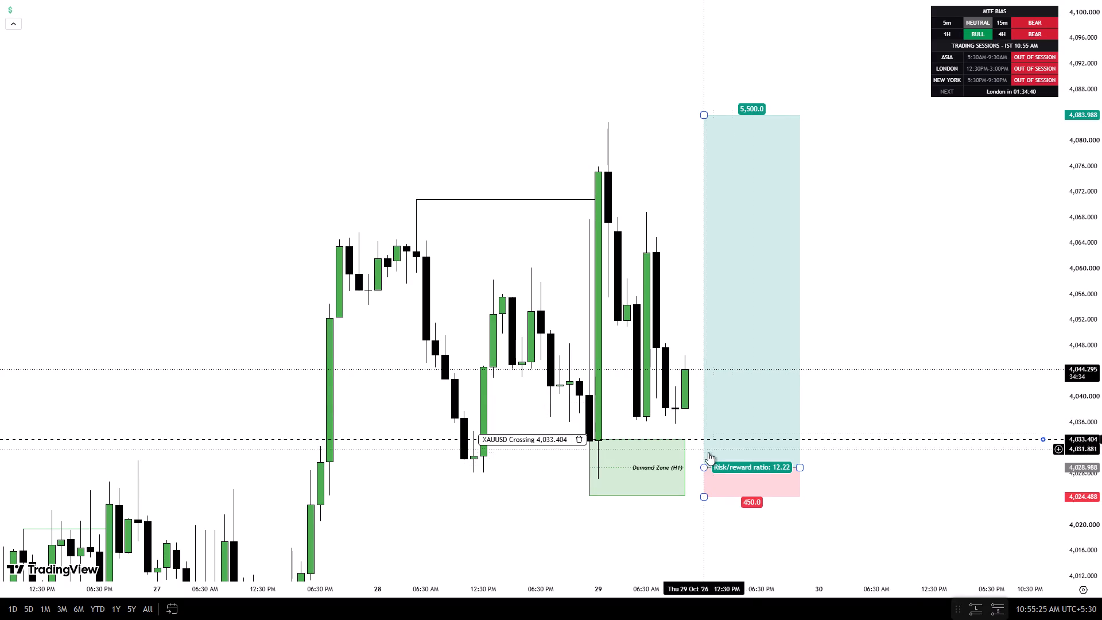
Raise the long position's entry to 4,033.404, level with the alert line at the demand zone's top edge.
{"action": "left_click_drag", "start_coordinate": [704, 468], "coordinate": [708, 440]}
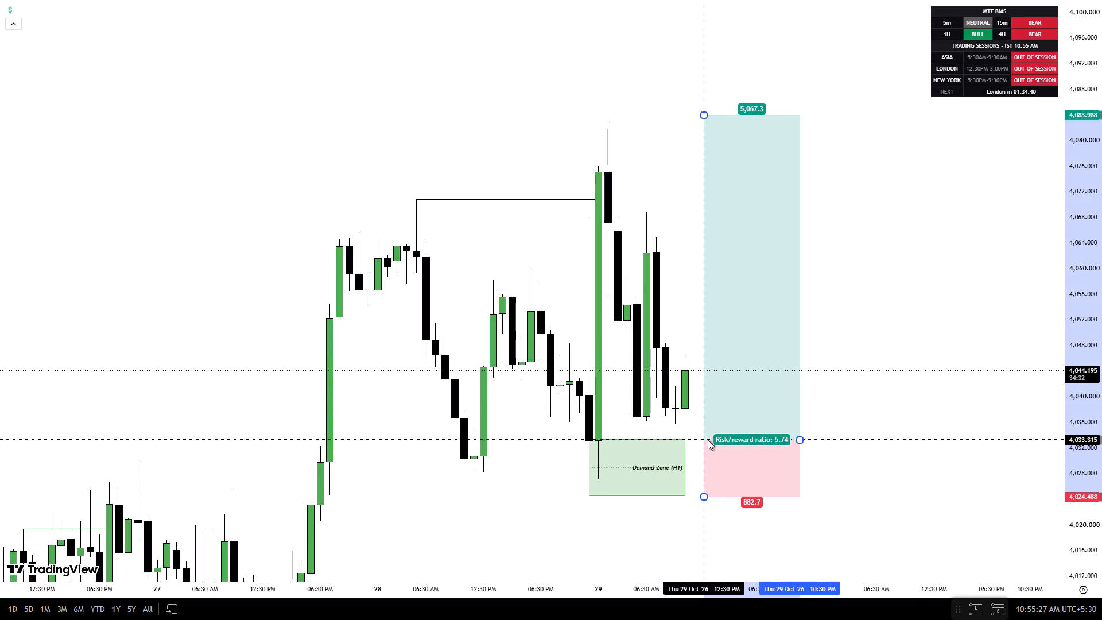
{"action": "left_click_drag", "start_coordinate": [708, 440], "coordinate": [710, 440]}
{"action": "left_click", "coordinate": [879, 506]}
{"action": "left_click_drag", "start_coordinate": [871, 508], "coordinate": [829, 472]}
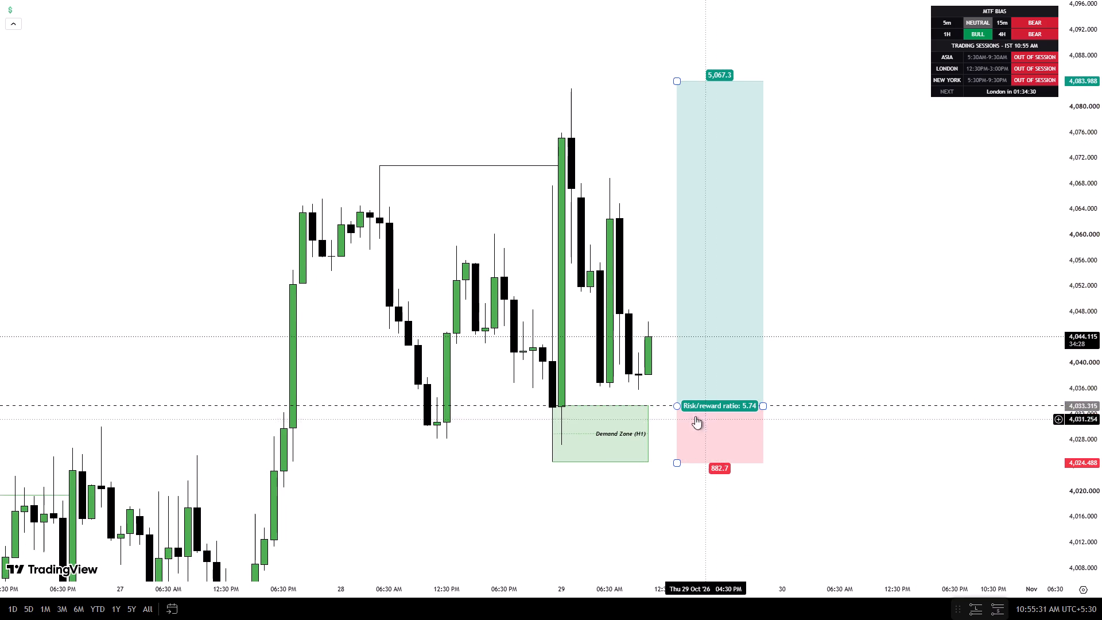
{"action": "left_click", "coordinate": [677, 406]}
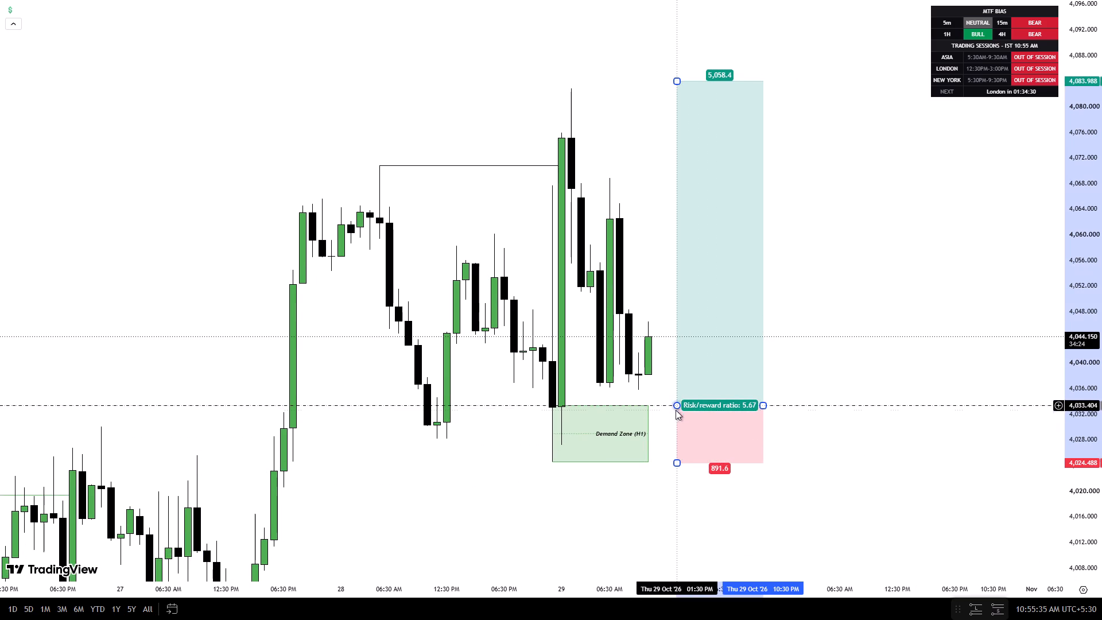
Lower the long position's stop below the H1 demand zone and set the stop level to 10000 ticks.
{"action": "left_click_drag", "start_coordinate": [676, 462], "coordinate": [676, 473]}
{"action": "left_click", "coordinate": [676, 473]}
{"action": "double_click", "coordinate": [733, 446]}
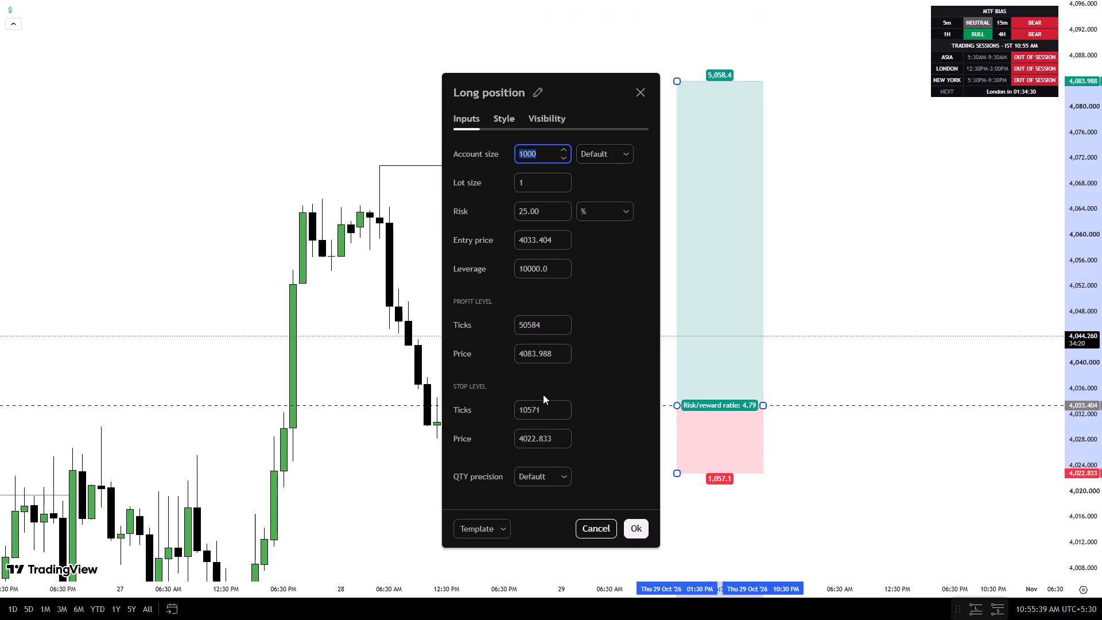
{"action": "left_click", "coordinate": [546, 405]}
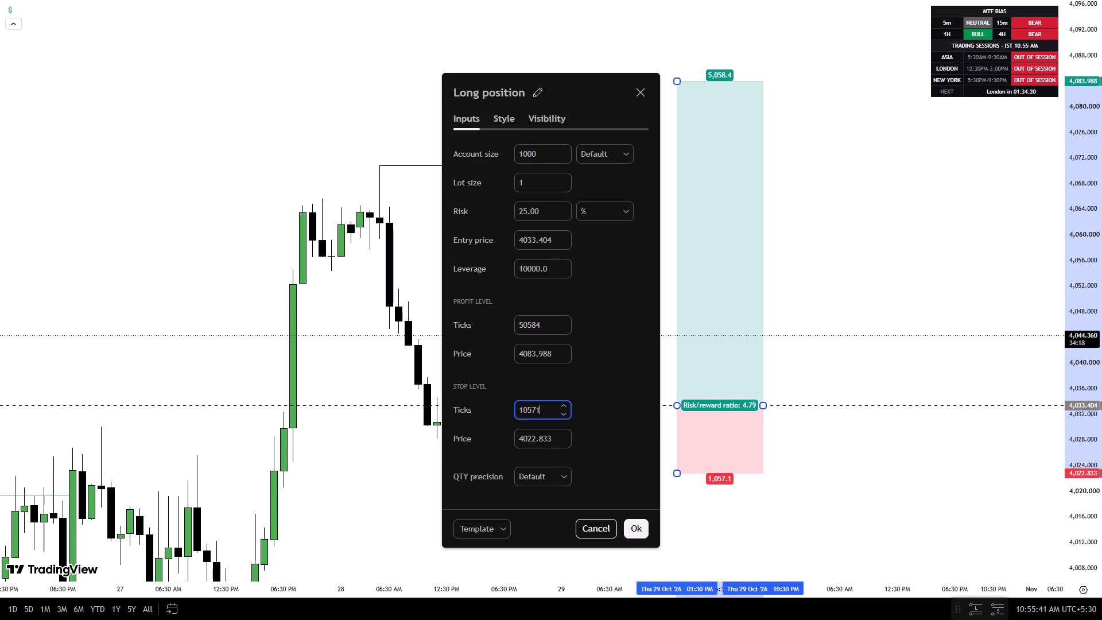
{"action": "key", "text": "BackSpace"}
{"action": "key", "text": "BackSpace"}
{"action": "key", "text": "BackSpace"}
{"action": "key", "text": "0"}
{"action": "key", "text": "0"}
{"action": "key", "text": "0"}
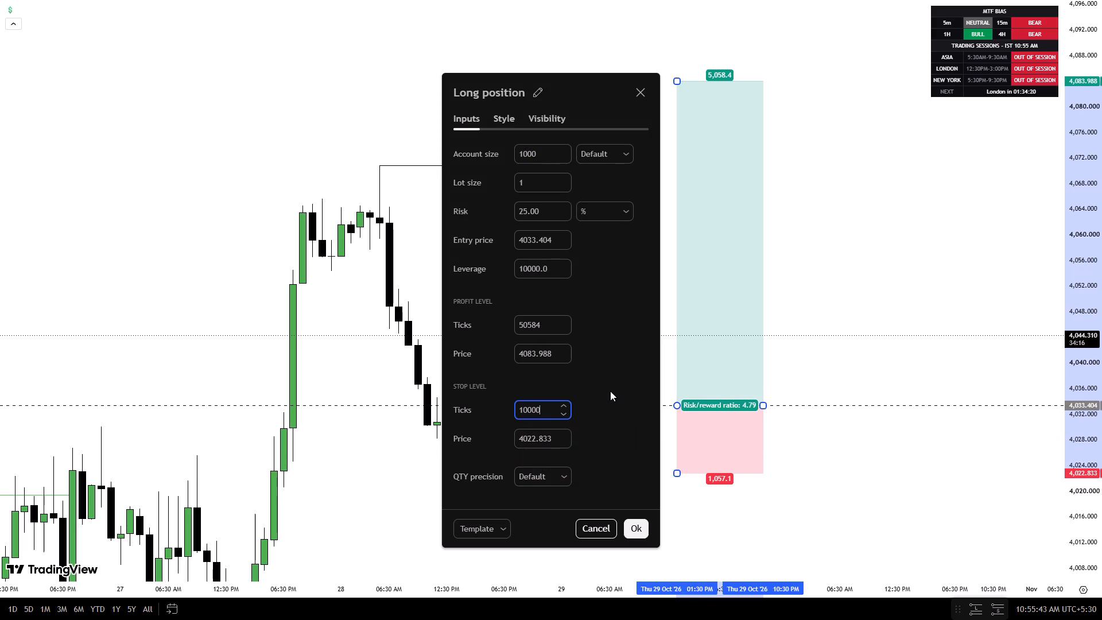
{"action": "left_click", "coordinate": [610, 391]}
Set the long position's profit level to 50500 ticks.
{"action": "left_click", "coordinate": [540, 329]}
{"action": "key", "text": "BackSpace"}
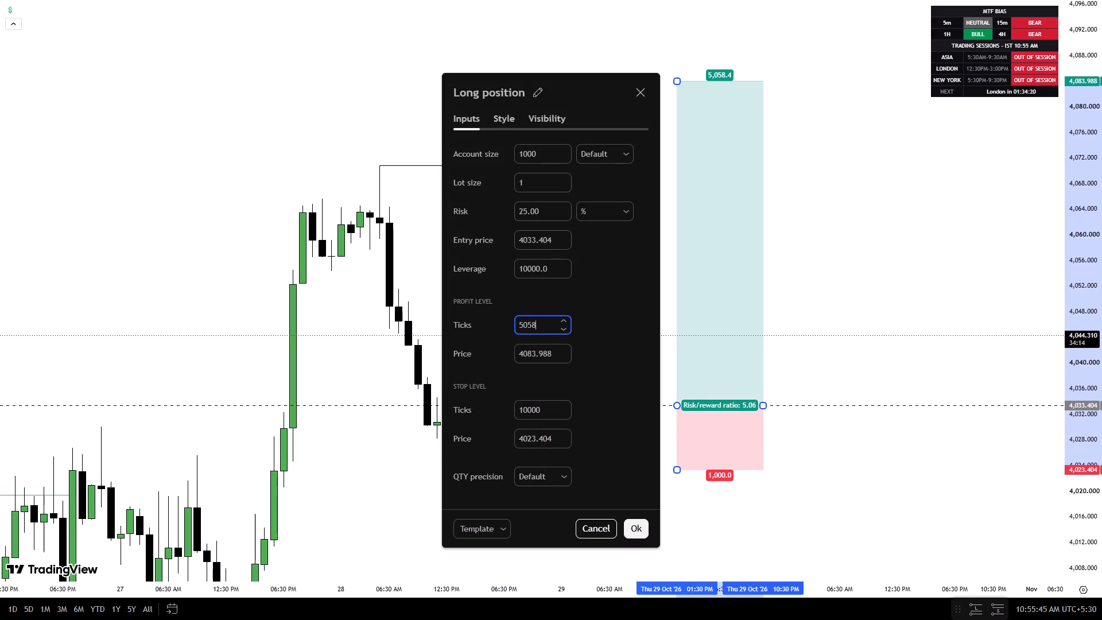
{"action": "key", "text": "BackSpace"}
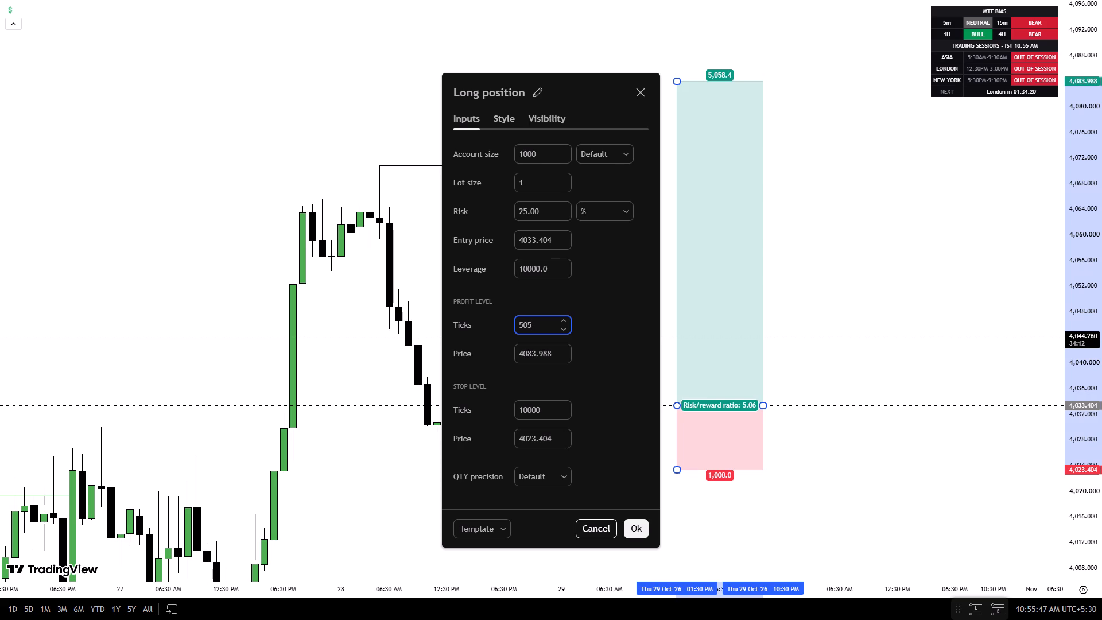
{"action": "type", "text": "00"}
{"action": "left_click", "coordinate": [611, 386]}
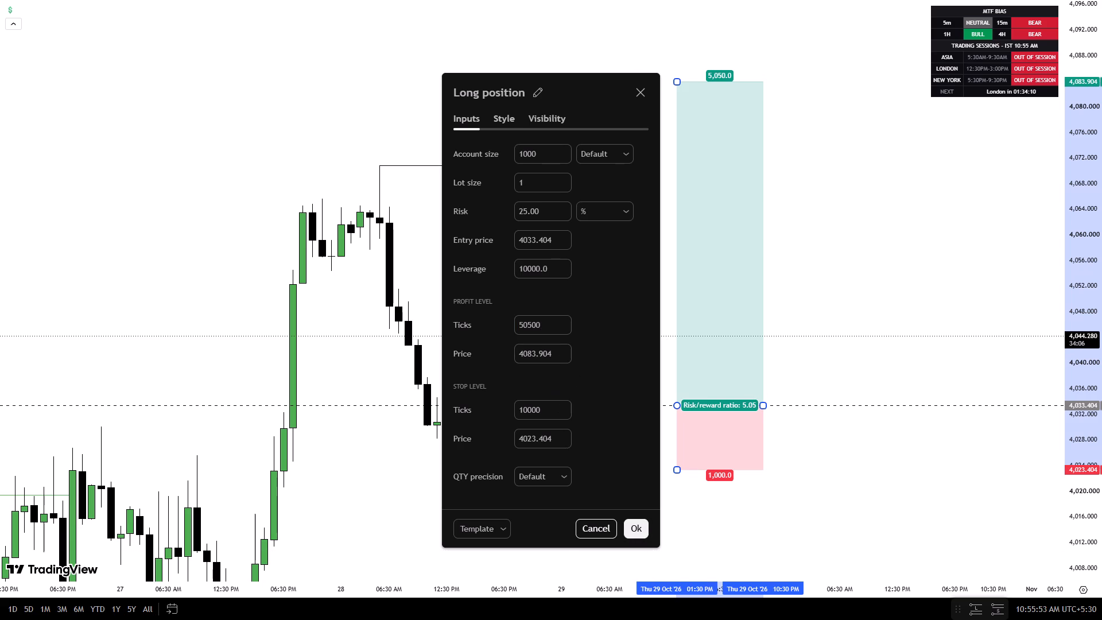
Set the long position's profit level to 50000 ticks and apply the settings.
{"action": "left_click", "coordinate": [543, 328]}
{"action": "key", "text": "BackSpace"}
{"action": "key", "text": "BackSpace"}
{"action": "key", "text": "BackSpace"}
{"action": "key", "text": "0"}
{"action": "type", "text": "00"}
{"action": "left_click", "coordinate": [607, 416]}
{"action": "left_click", "coordinate": [641, 529]}
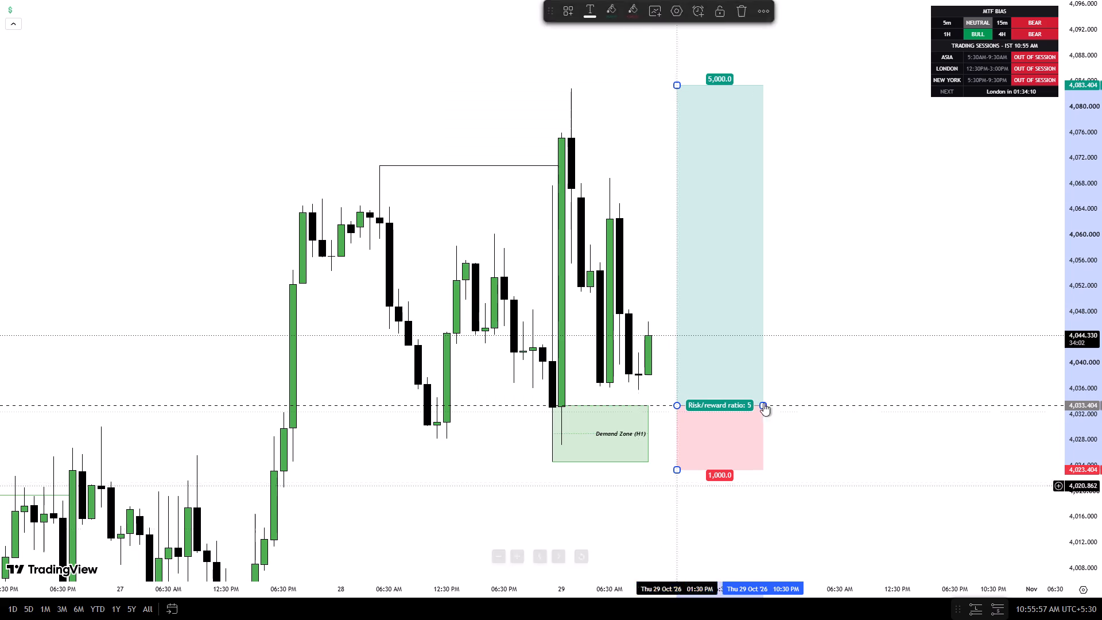
{"action": "left_click", "coordinate": [849, 304]}
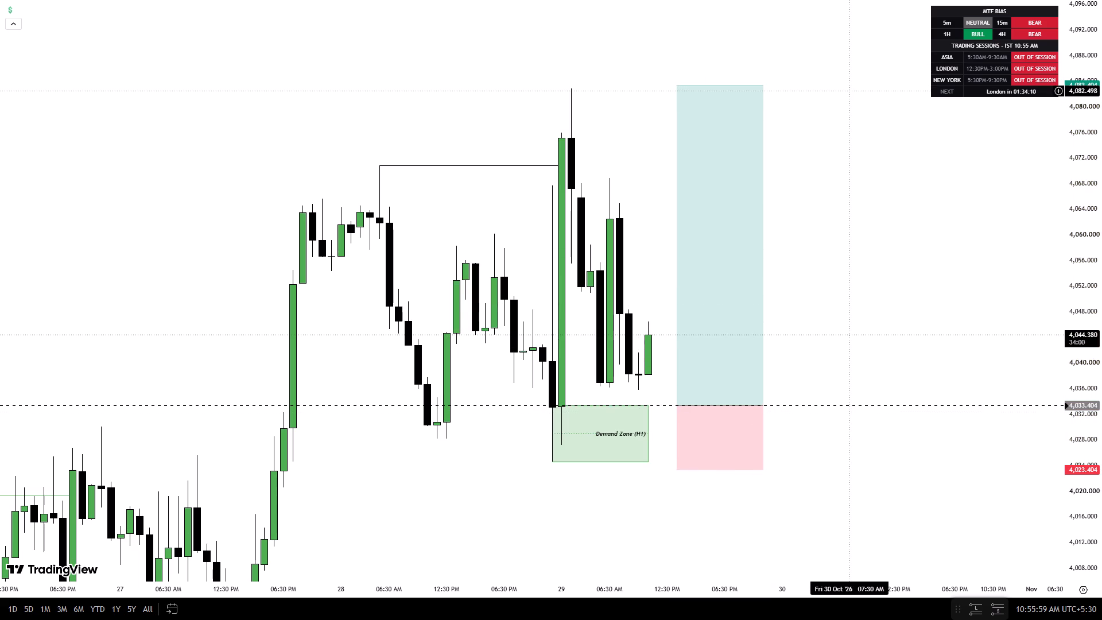
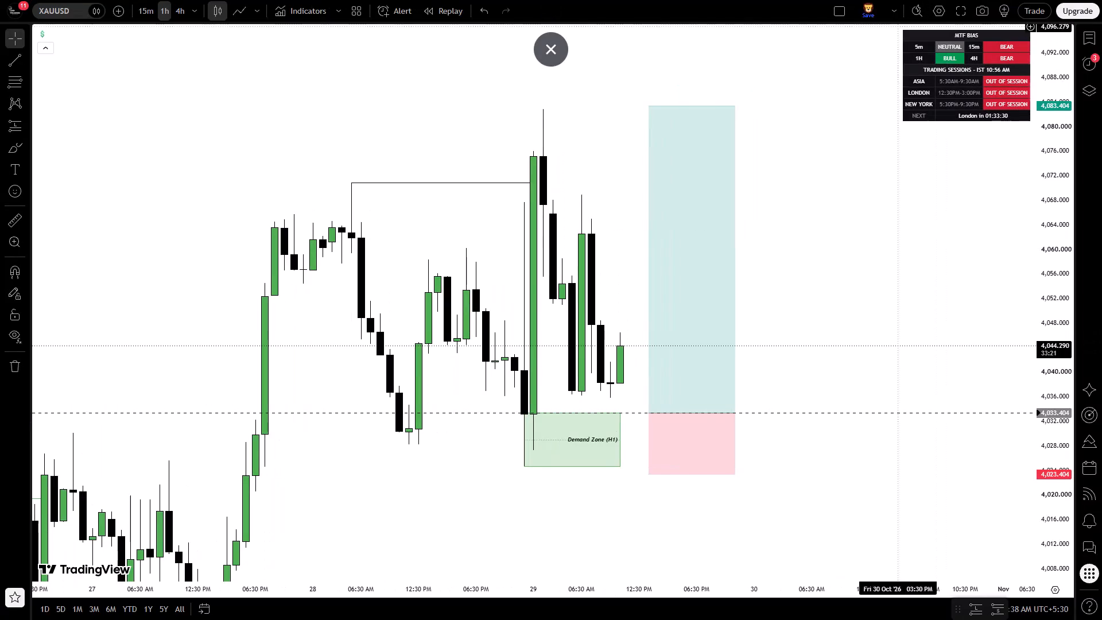
Save the XAUUSD chart layout with the long position plan.
{"action": "left_click", "coordinate": [874, 2]}
Leave the full-screen chart view and close the browser window, returning to the desktop.
{"action": "left_click_drag", "start_coordinate": [783, 250], "coordinate": [817, 250]}
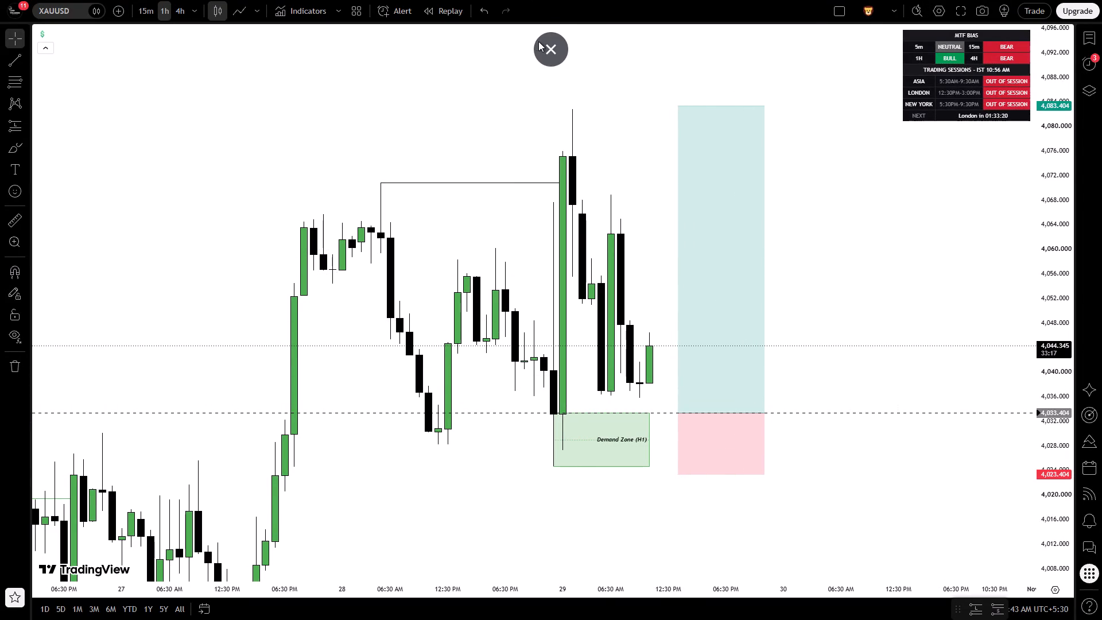
{"action": "left_click", "coordinate": [538, 41]}
{"action": "left_click", "coordinate": [1101, 0]}
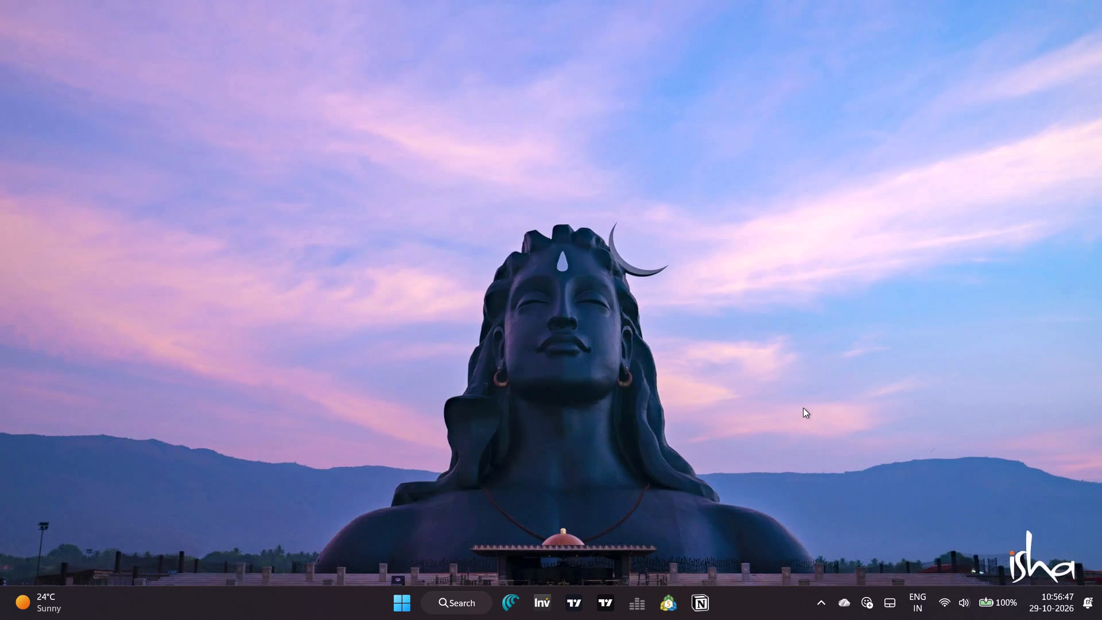
Open the Shut Down Windows dialog from the desktop.
{"action": "key", "text": "alt+F4"}
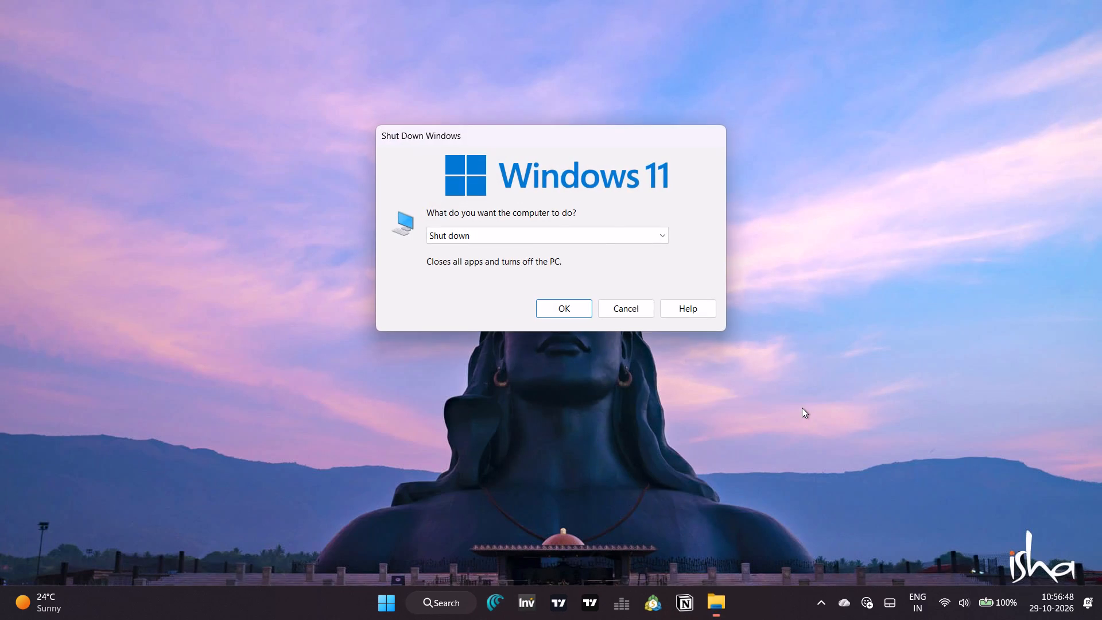